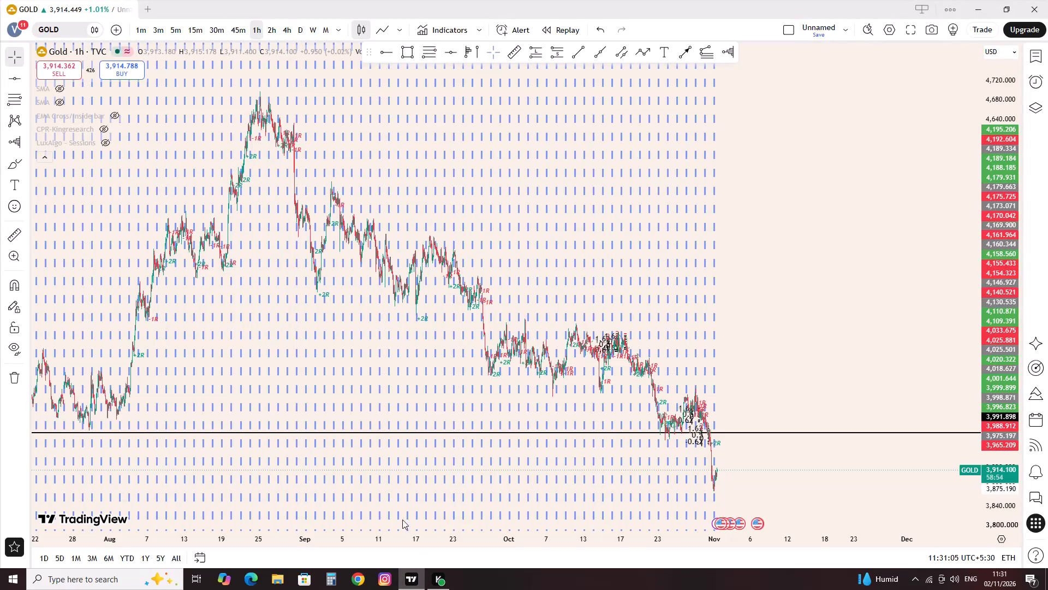
# Delete the small R-multiple text label beneath the candles around 6 October on the Gold 1h chart.
pyautogui.click(539, 375)
pyautogui.press('Delete')
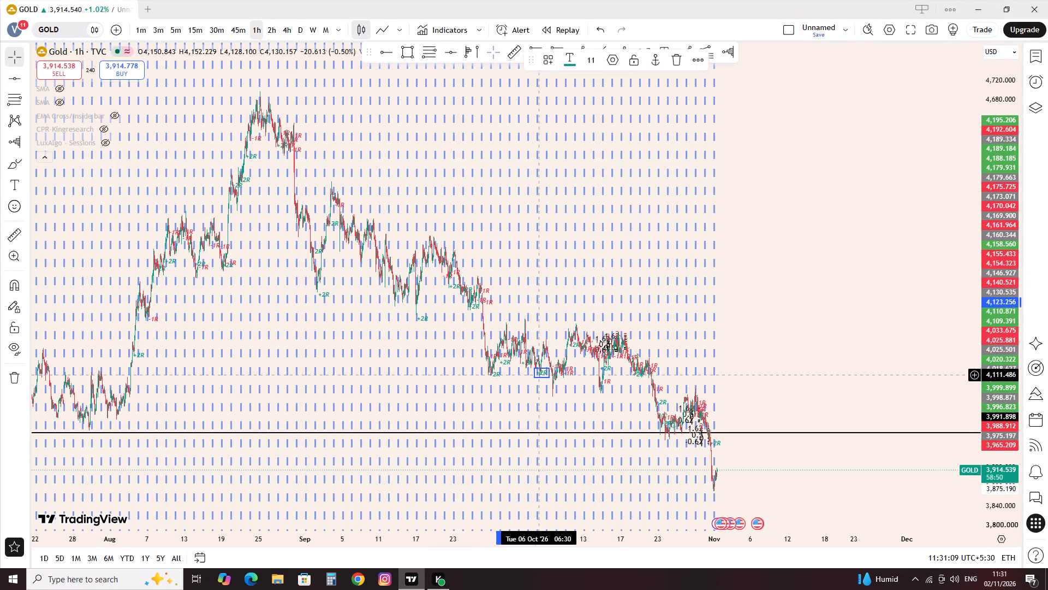
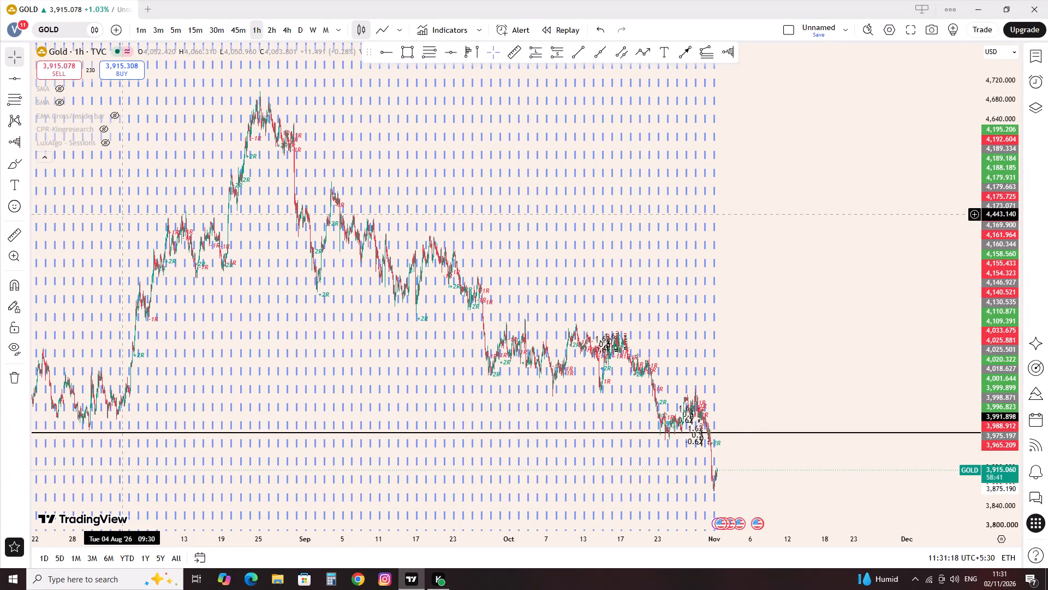
# Switch from the Gold chart to BTCUSD and examine the recent hourly candles around 2 November.
pyautogui.scroll(-4, 122, 215)
pyautogui.press('Down')
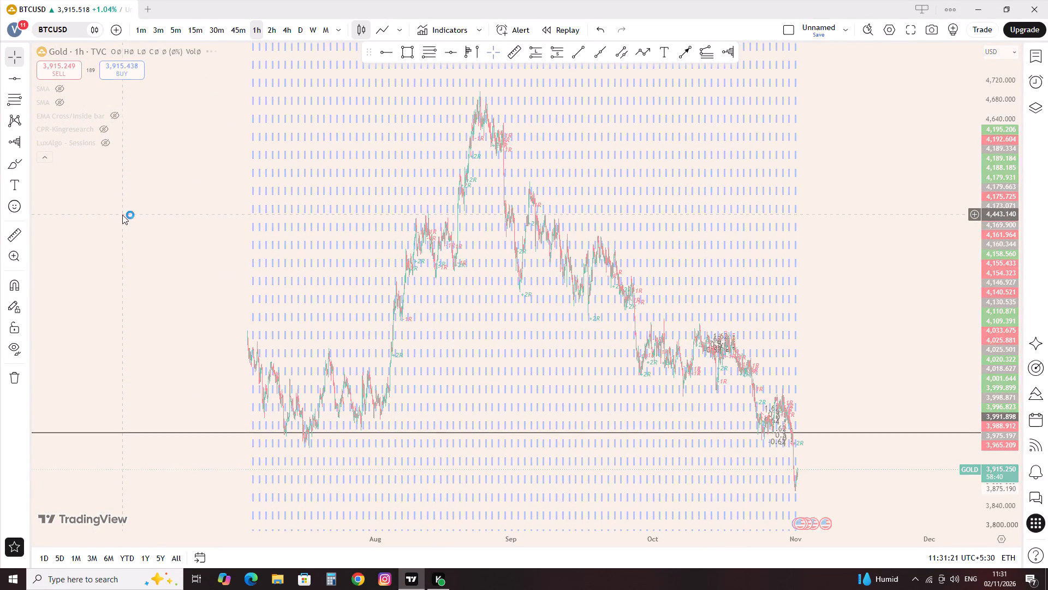
pyautogui.scroll(6, 201, 225)
pyautogui.scroll(9, 297, 258)
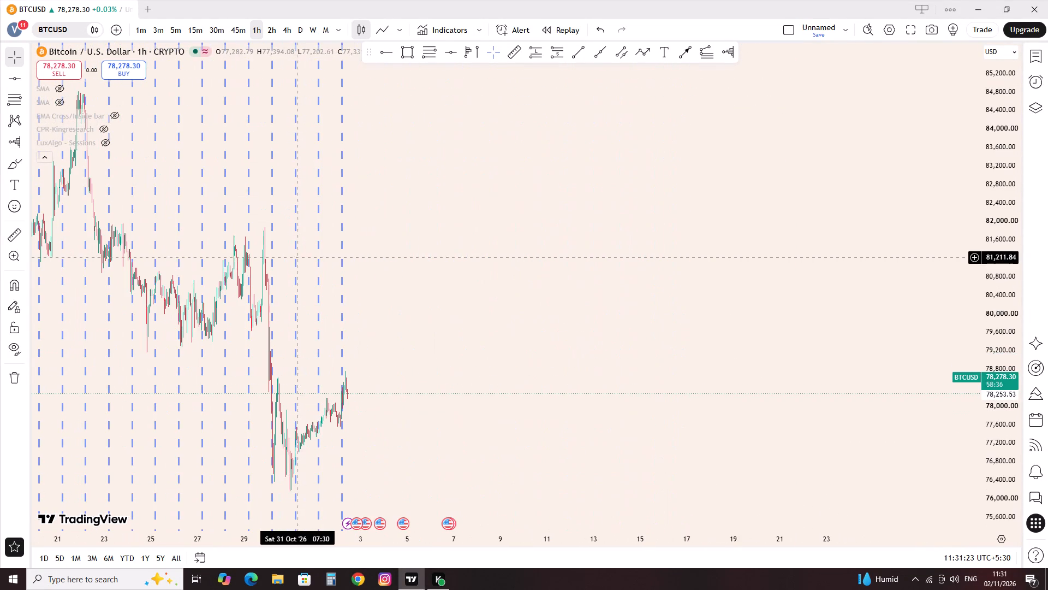
pyautogui.moveTo(117, 287); pyautogui.dragTo(720, 435)
pyautogui.scroll(16, 720, 435)
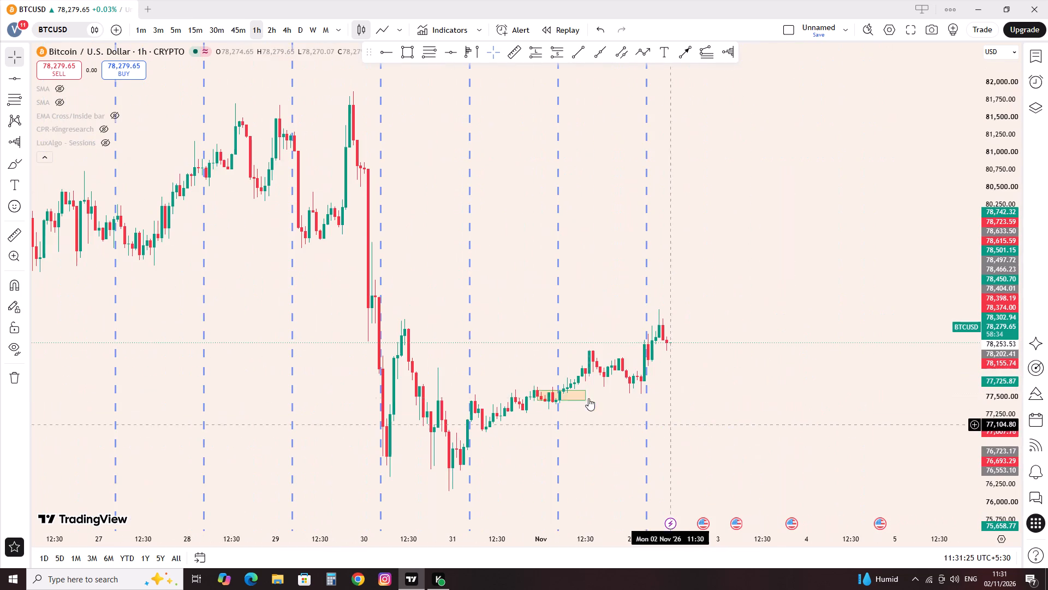
# Set the BTCUSD chart to the weekly timeframe and examine price action up to the latest candles.
pyautogui.click(315, 25)
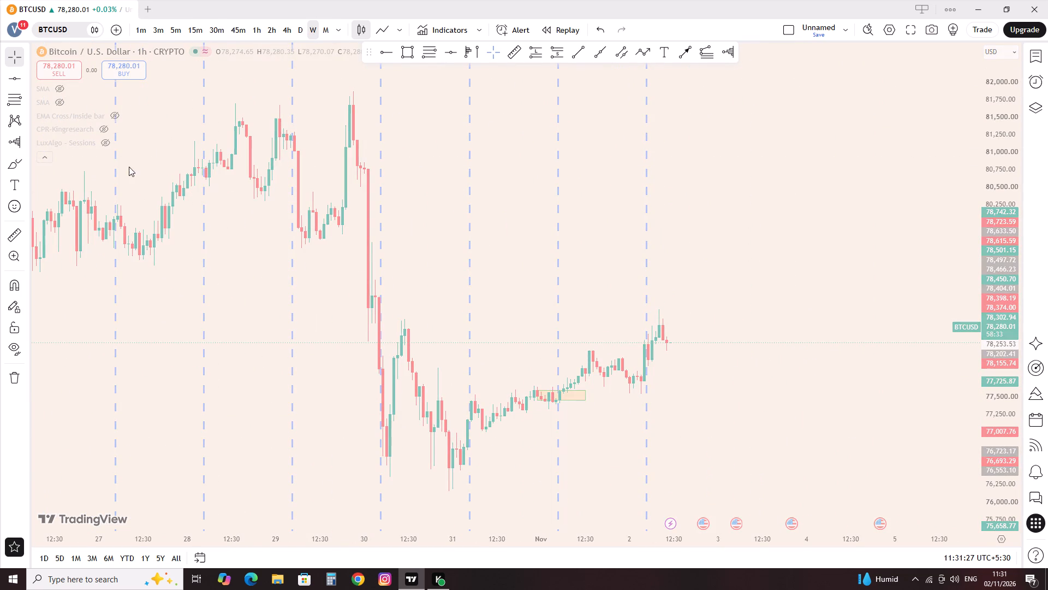
pyautogui.moveTo(62, 241); pyautogui.dragTo(662, 381)
pyautogui.scroll(4, 647, 374)
pyautogui.moveTo(735, 205); pyautogui.dragTo(720, 209)
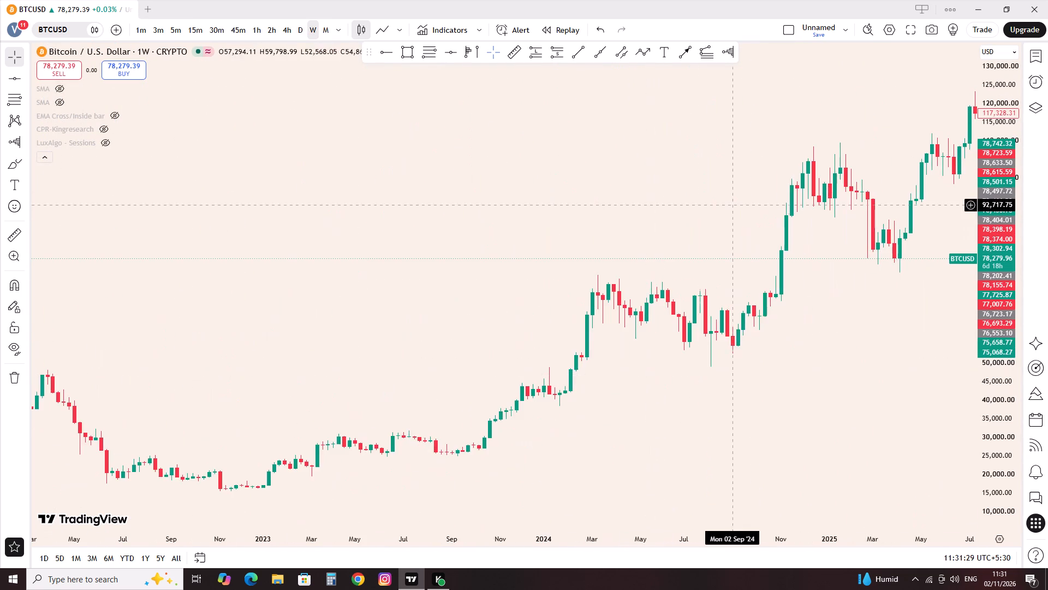
pyautogui.moveTo(720, 209); pyautogui.dragTo(273, 289)
pyautogui.moveTo(702, 249); pyautogui.dragTo(317, 320)
pyautogui.scroll(5, 522, 291)
pyautogui.moveTo(359, 314); pyautogui.dragTo(392, 331)
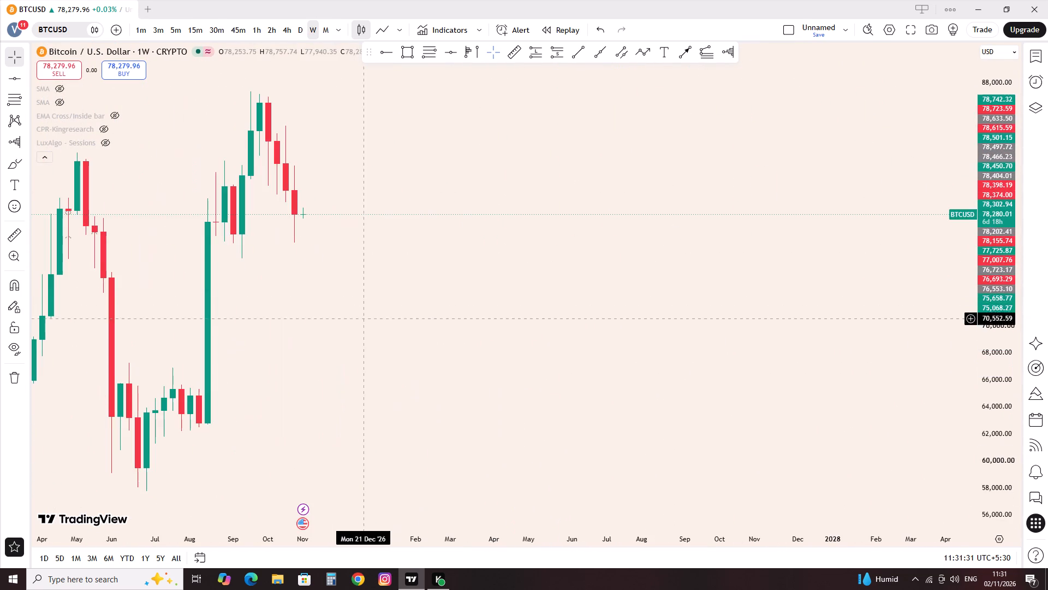
pyautogui.moveTo(392, 331); pyautogui.dragTo(732, 507)
pyautogui.scroll(4, 697, 484)
# Switch the chart to XAUUSD and set the timeframe to 15 minutes.
pyautogui.press('Down')
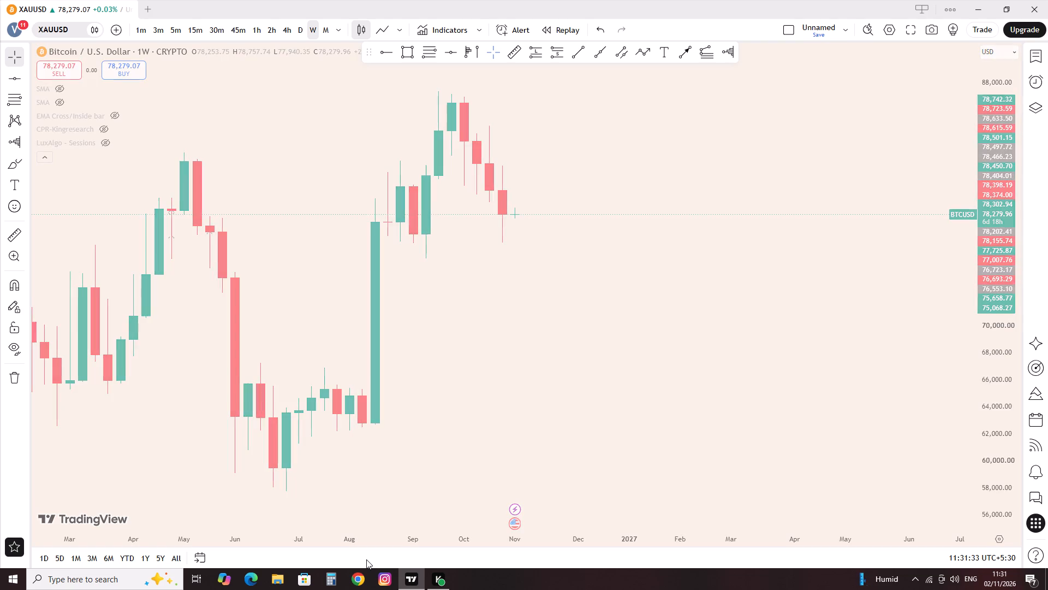
pyautogui.scroll(-3, 417, 430)
pyautogui.scroll(2, 422, 430)
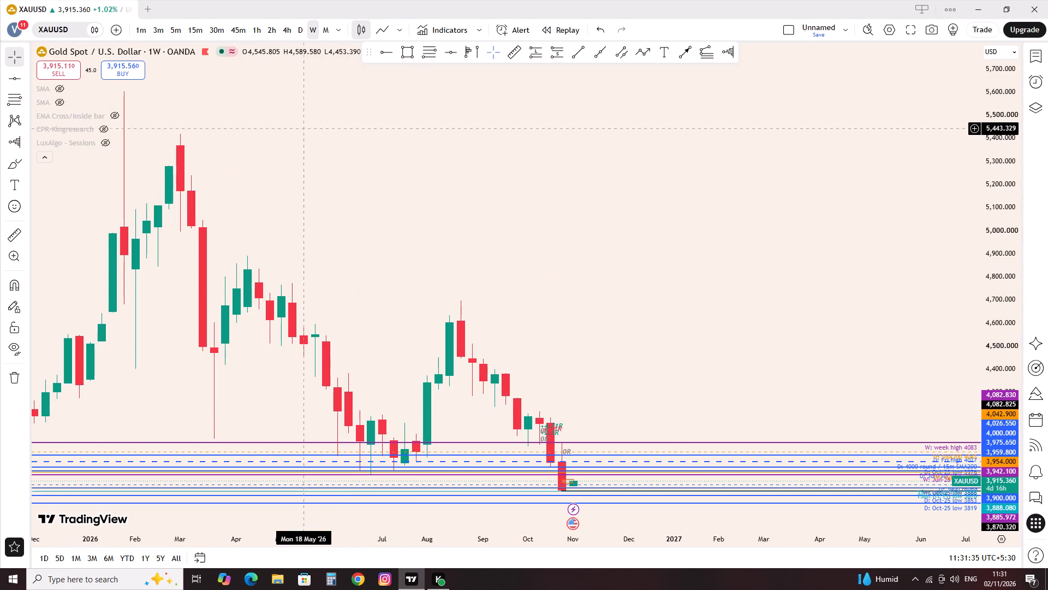
pyautogui.click(195, 29)
pyautogui.scroll(-4, 260, 194)
pyautogui.scroll(2, 267, 201)
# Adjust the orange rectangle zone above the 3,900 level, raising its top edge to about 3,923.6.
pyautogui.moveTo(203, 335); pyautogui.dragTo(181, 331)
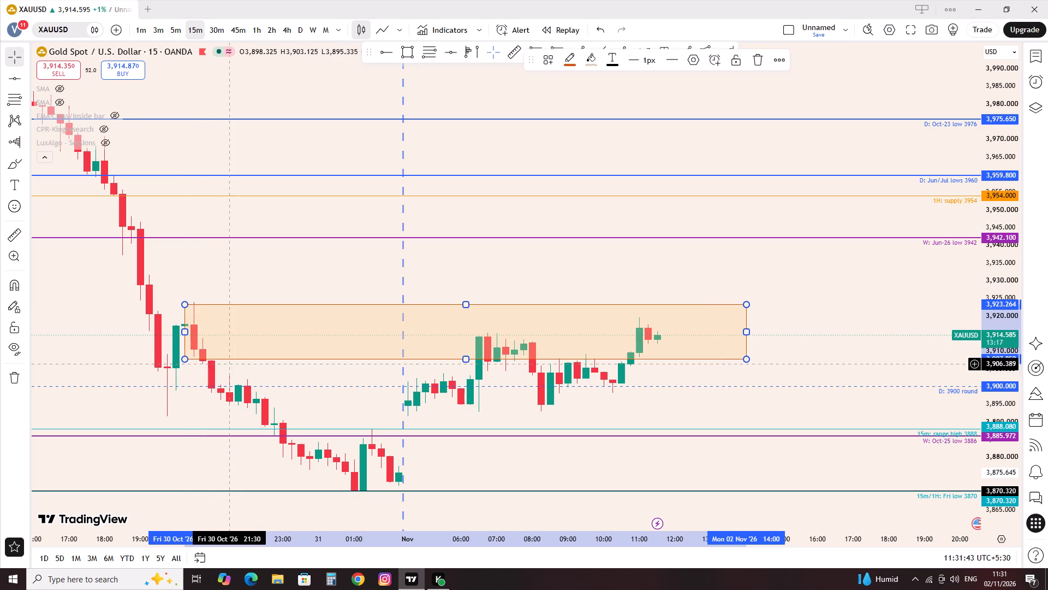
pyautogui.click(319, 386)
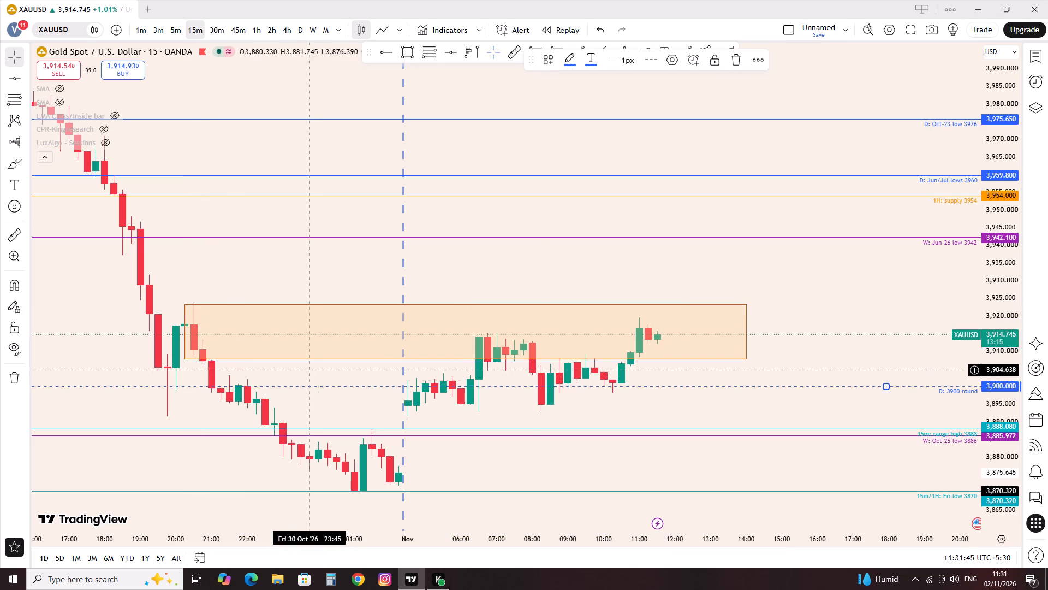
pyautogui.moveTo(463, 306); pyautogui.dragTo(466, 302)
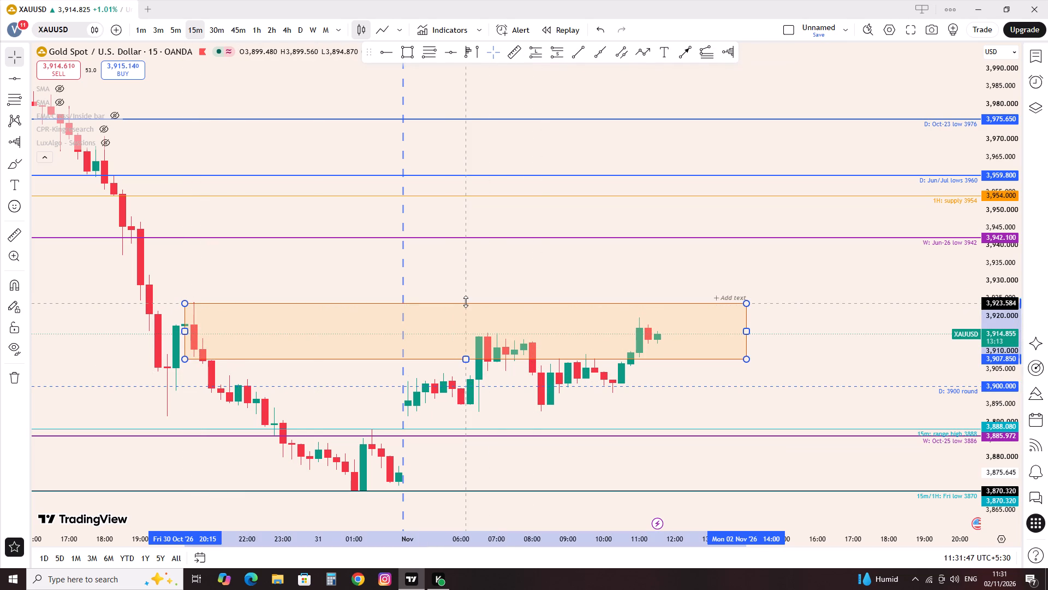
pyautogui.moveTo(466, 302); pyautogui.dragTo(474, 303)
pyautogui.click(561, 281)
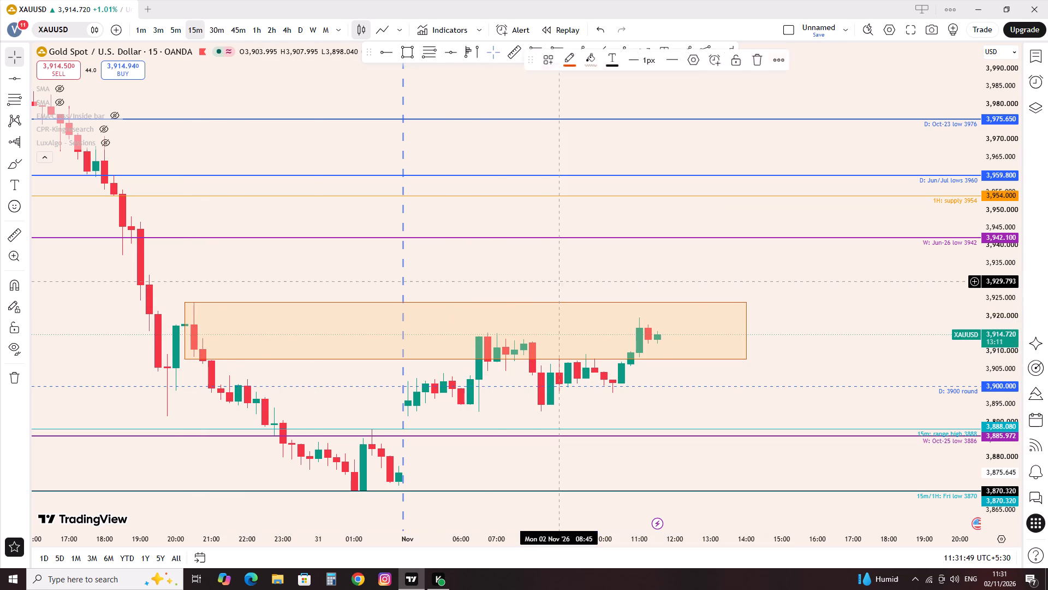
# Bulk-remove the orange zone and the labelled horizontal price levels from the XAUUSD 15-minute chart.
pyautogui.scroll(-5, 481, 373)
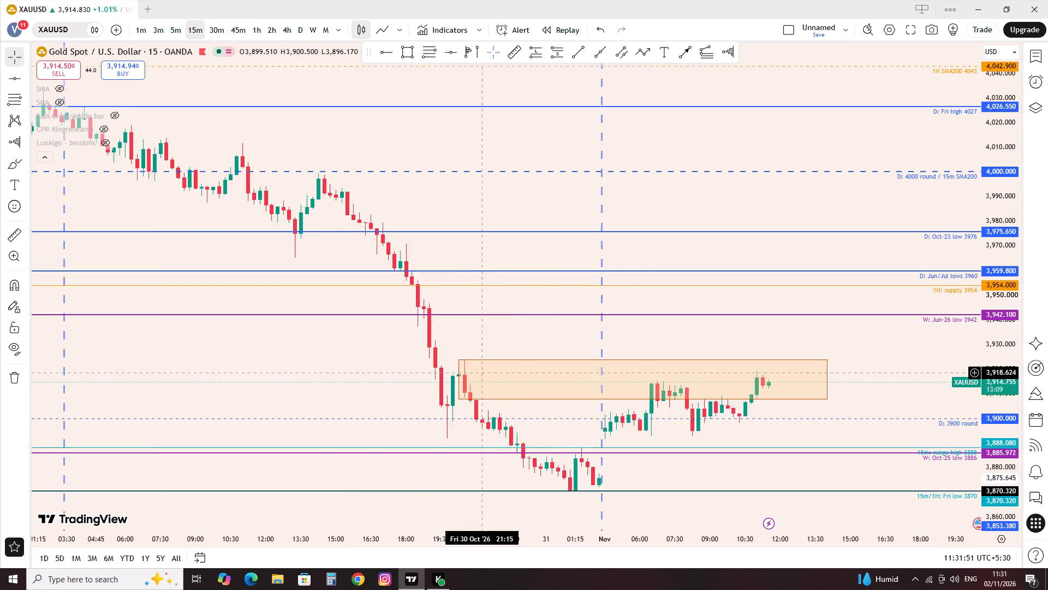
pyautogui.scroll(4, 659, 473)
pyautogui.scroll(1, 742, 433)
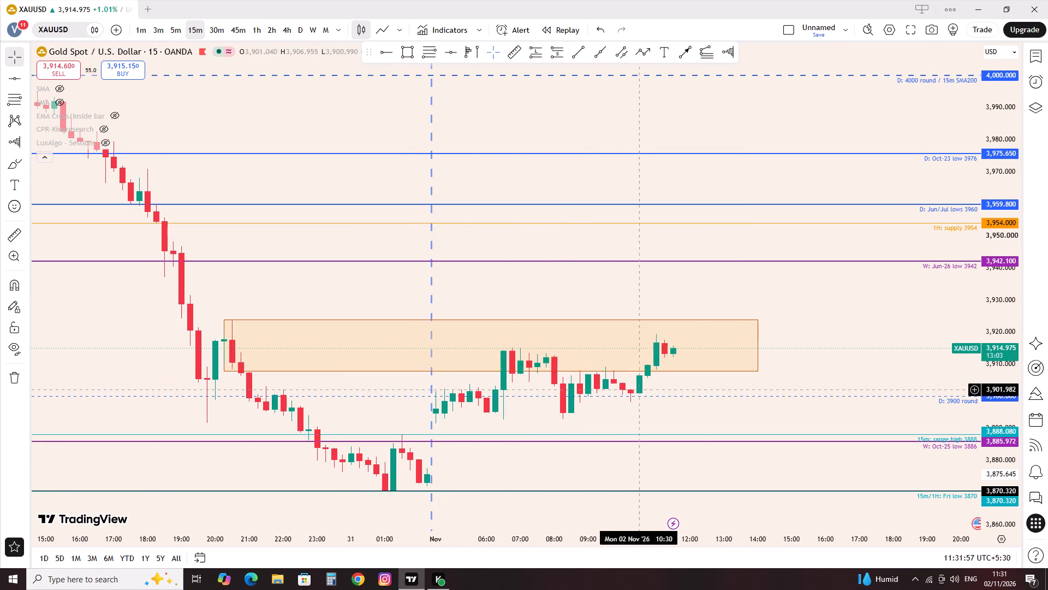
pyautogui.scroll(-1, 251, 370)
pyautogui.click(16, 383)
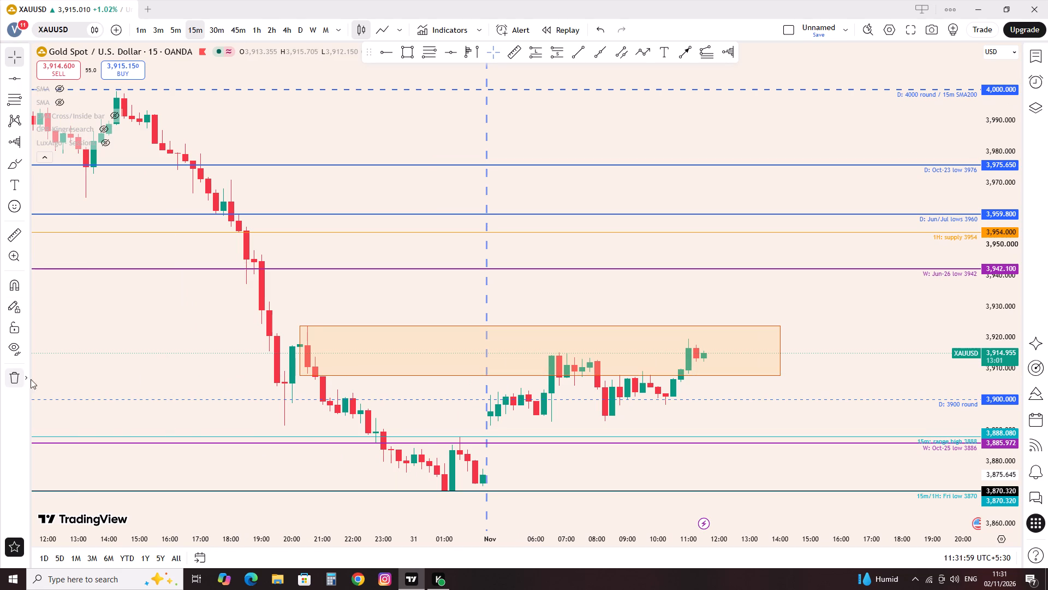
pyautogui.click(30, 379)
pyautogui.doubleClick(26, 381)
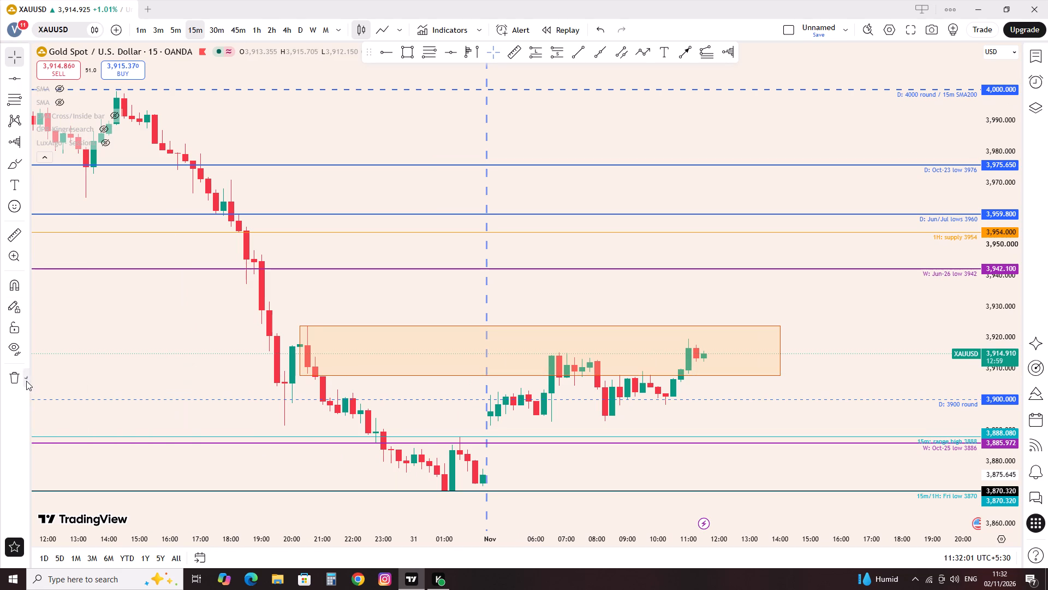
pyautogui.click(40, 377)
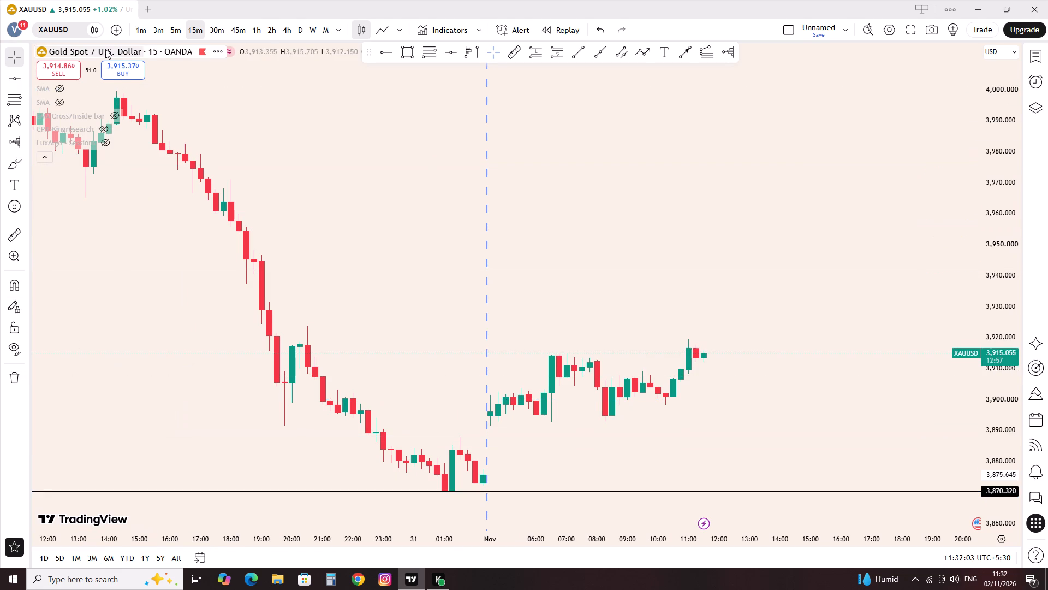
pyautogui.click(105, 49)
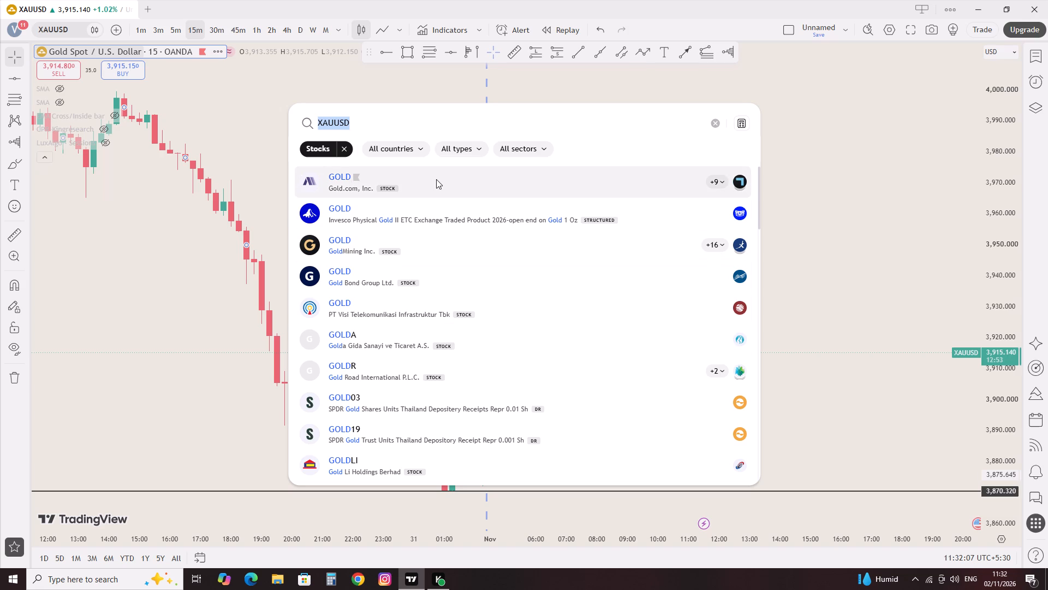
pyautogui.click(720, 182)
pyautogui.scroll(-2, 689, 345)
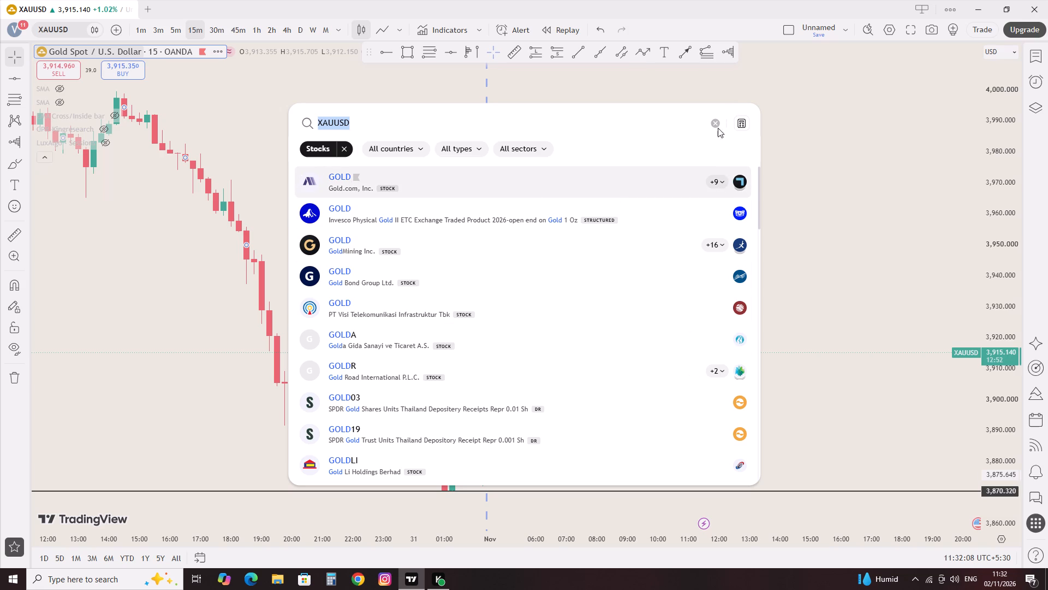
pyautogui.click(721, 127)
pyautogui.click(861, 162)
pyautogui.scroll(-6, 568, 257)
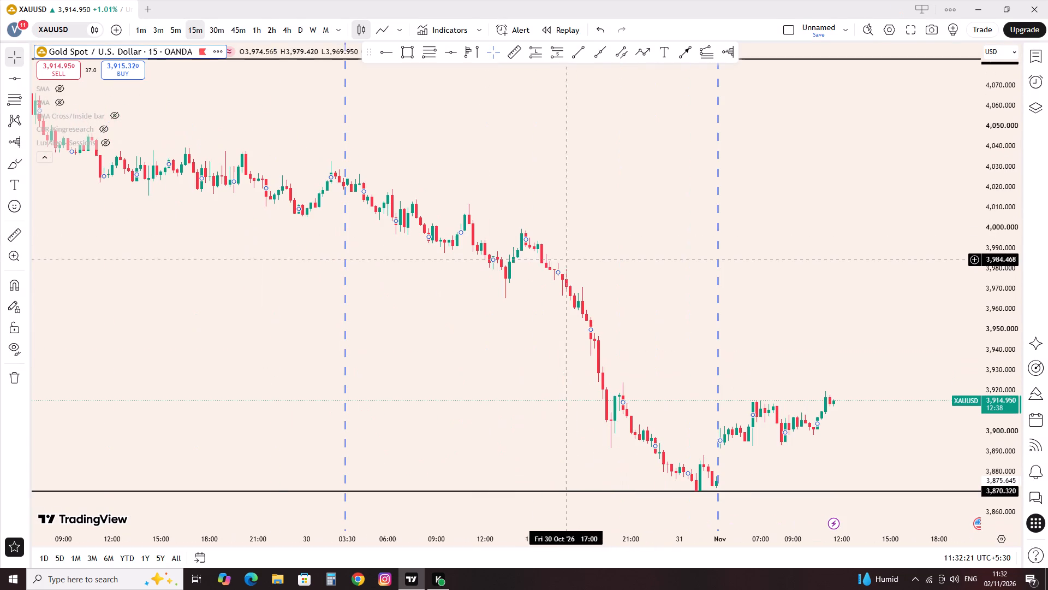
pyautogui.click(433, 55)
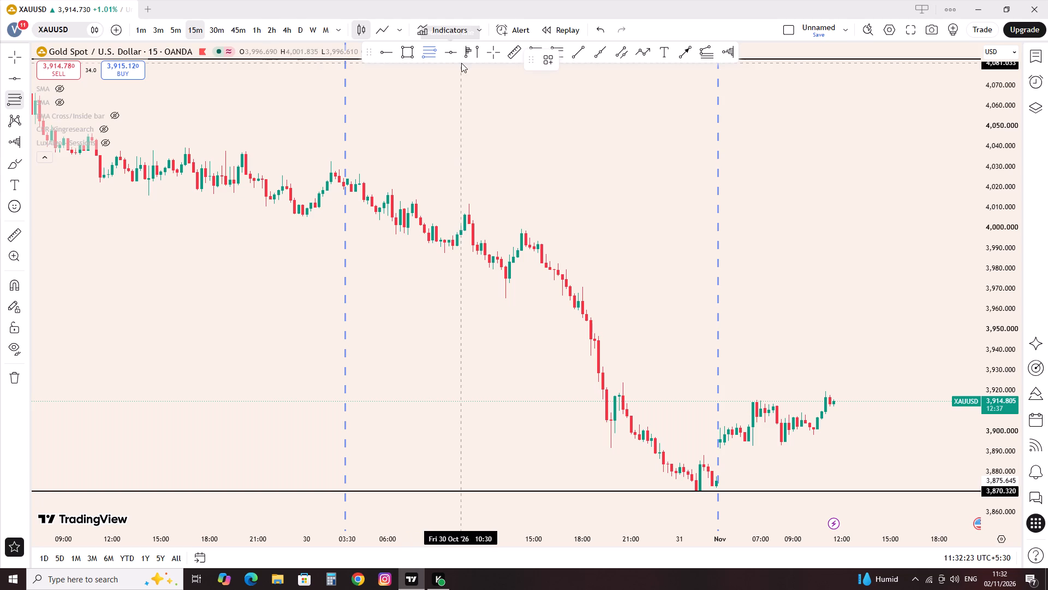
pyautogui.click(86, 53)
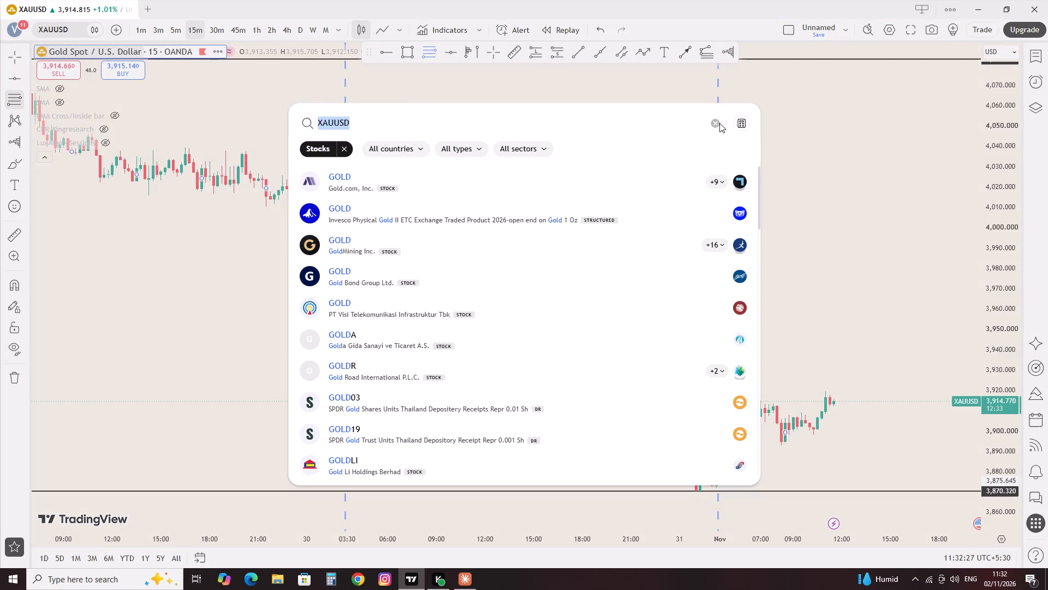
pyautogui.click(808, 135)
# Open the watchlist and select XAUUSD in it.
pyautogui.click(1034, 59)
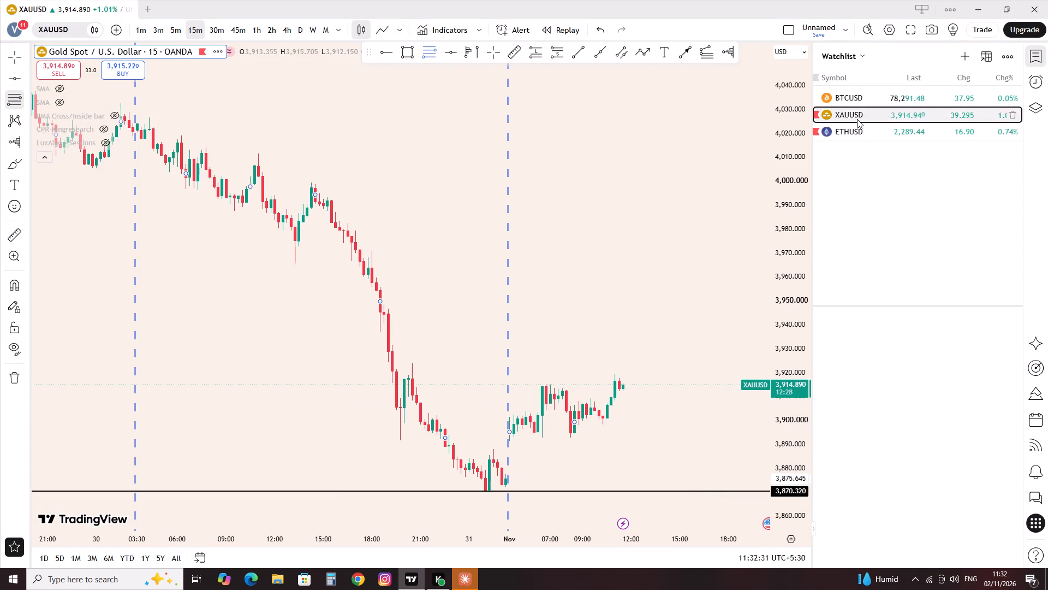
pyautogui.click(853, 129)
pyautogui.click(856, 116)
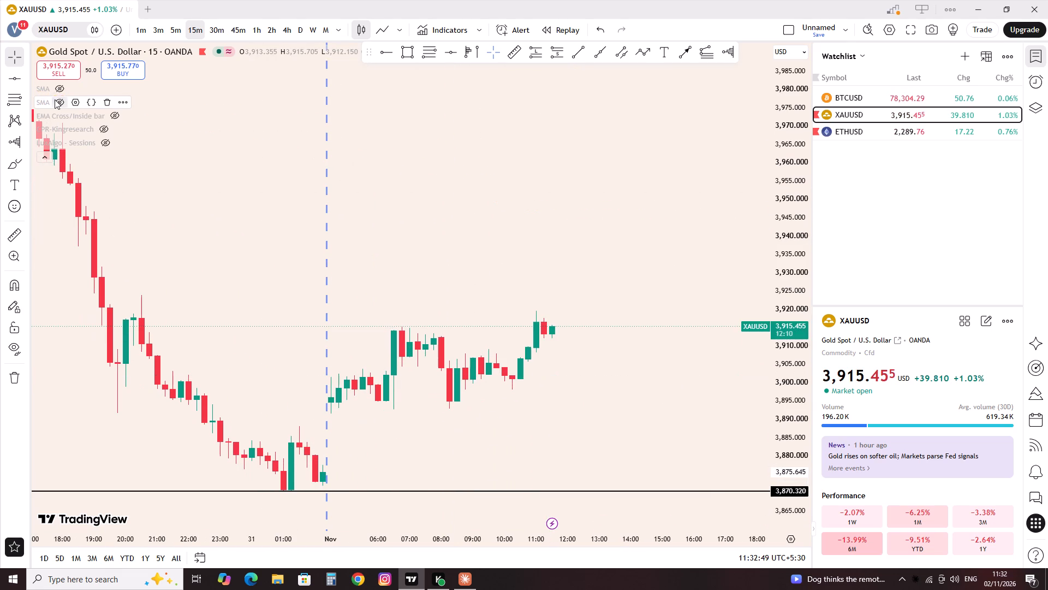
# Show the first SMA indicator and set the XAUUSD chart to the 5-minute timeframe.
pyautogui.click(61, 89)
pyautogui.click(172, 33)
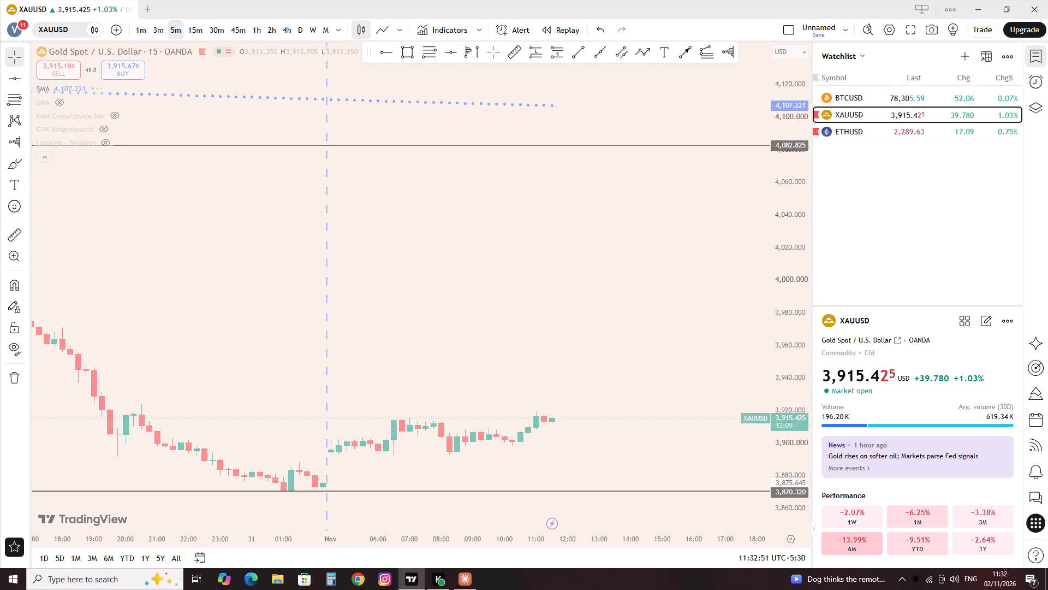
pyautogui.scroll(-13, 361, 265)
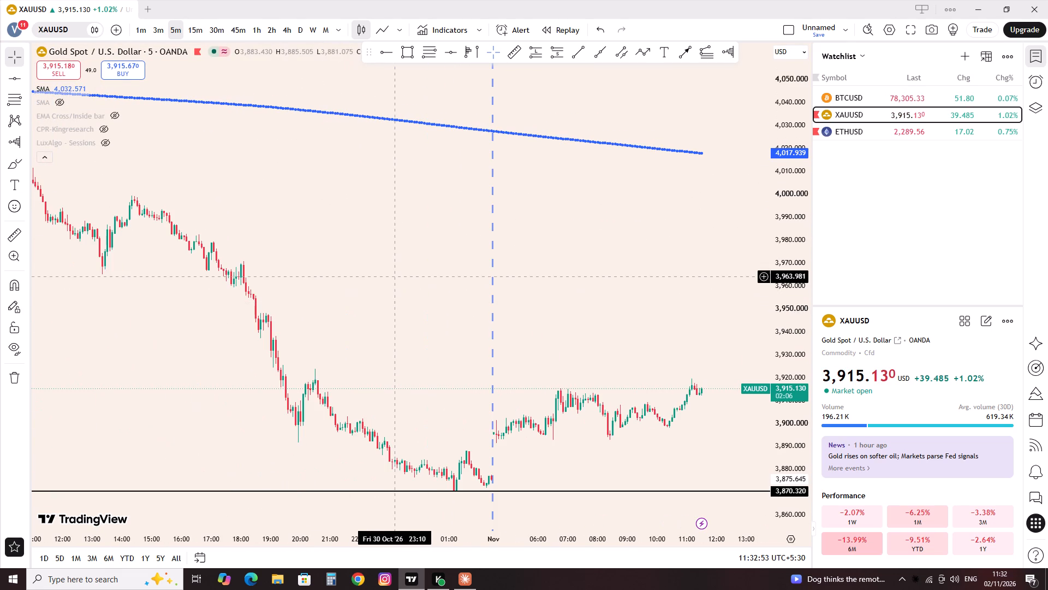
# Set the XAUUSD chart to the 15-minute timeframe and hide the first SMA indicator.
pyautogui.scroll(8, 396, 277)
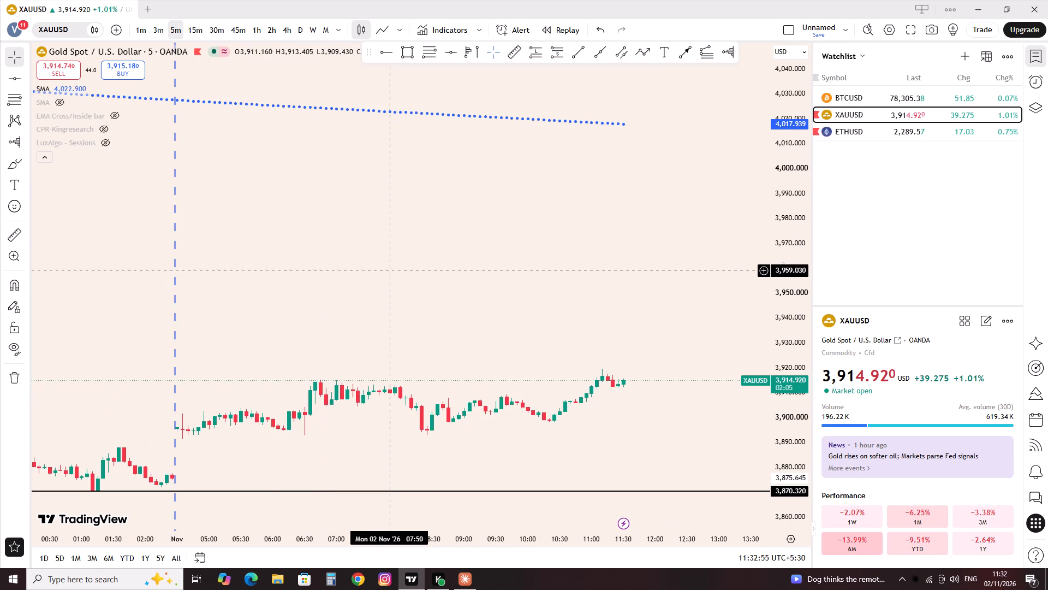
pyautogui.click(205, 29)
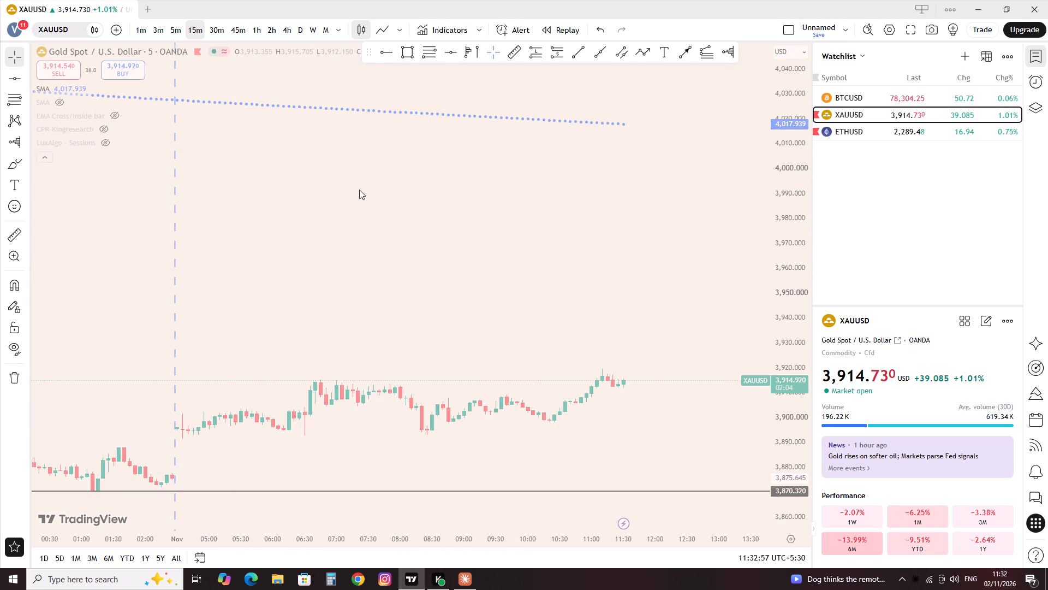
pyautogui.scroll(-6, 182, 188)
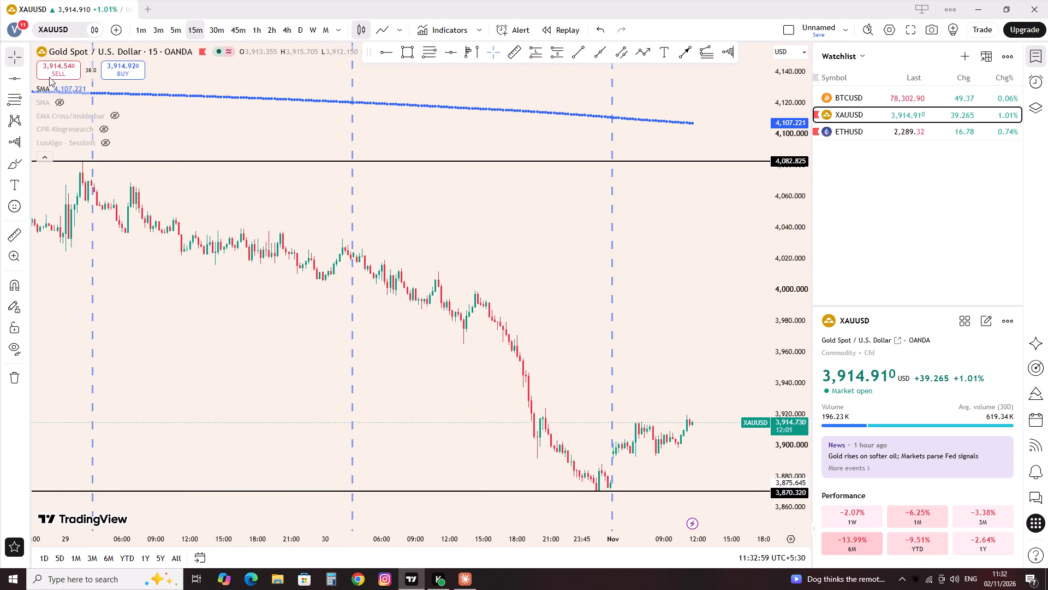
pyautogui.click(53, 86)
pyautogui.click(33, 87)
pyautogui.click(41, 89)
pyautogui.click(56, 88)
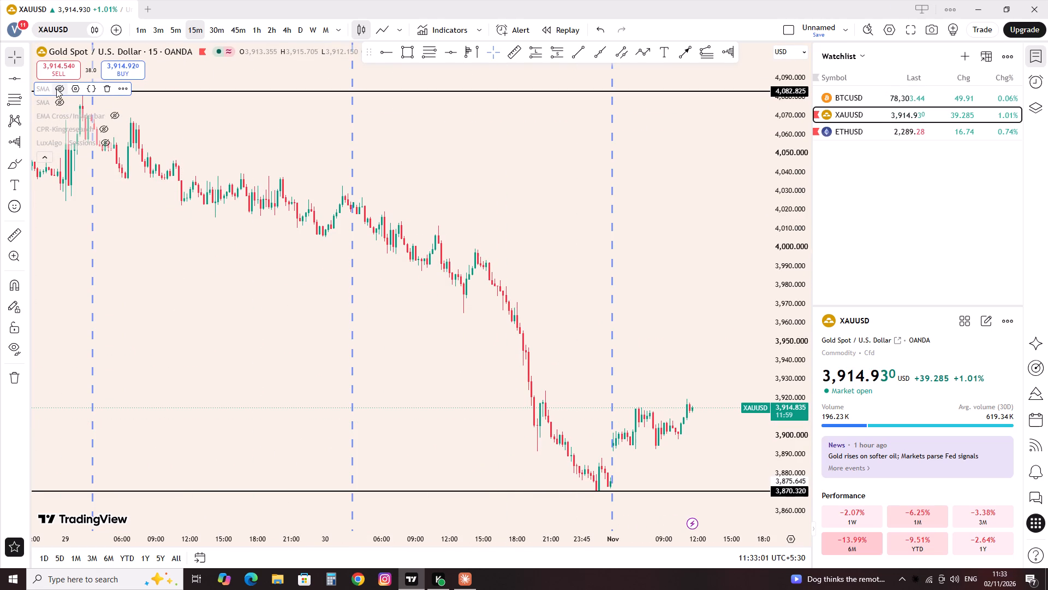
# Show the LuxAlgo Sessions indicator and look over the recent days of the XAUUSD 15-minute chart.
pyautogui.click(106, 144)
pyautogui.scroll(-3, 368, 209)
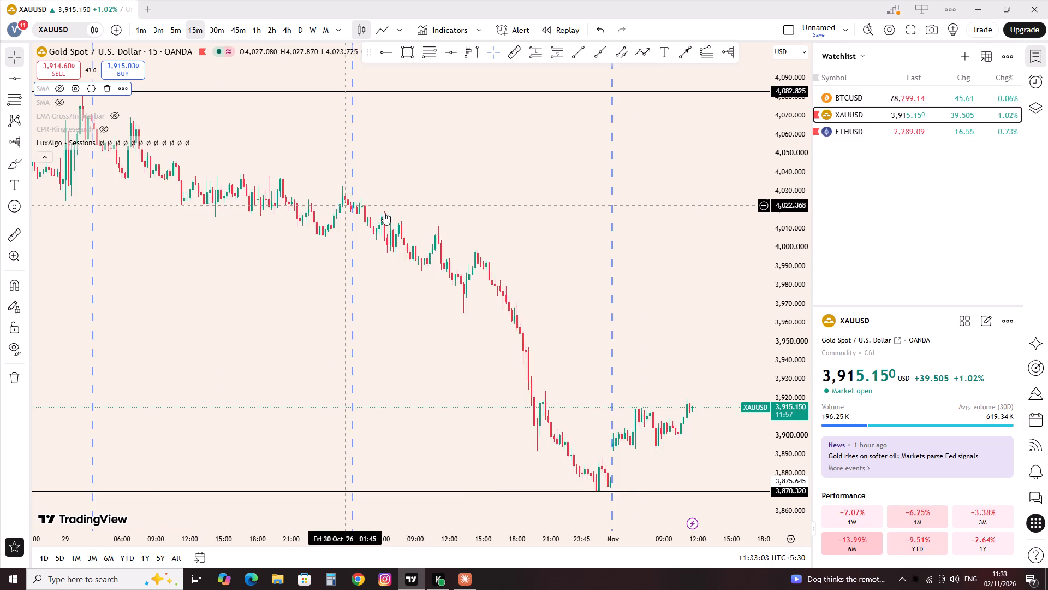
pyautogui.scroll(-5, 384, 213)
pyautogui.moveTo(523, 263); pyautogui.dragTo(454, 294)
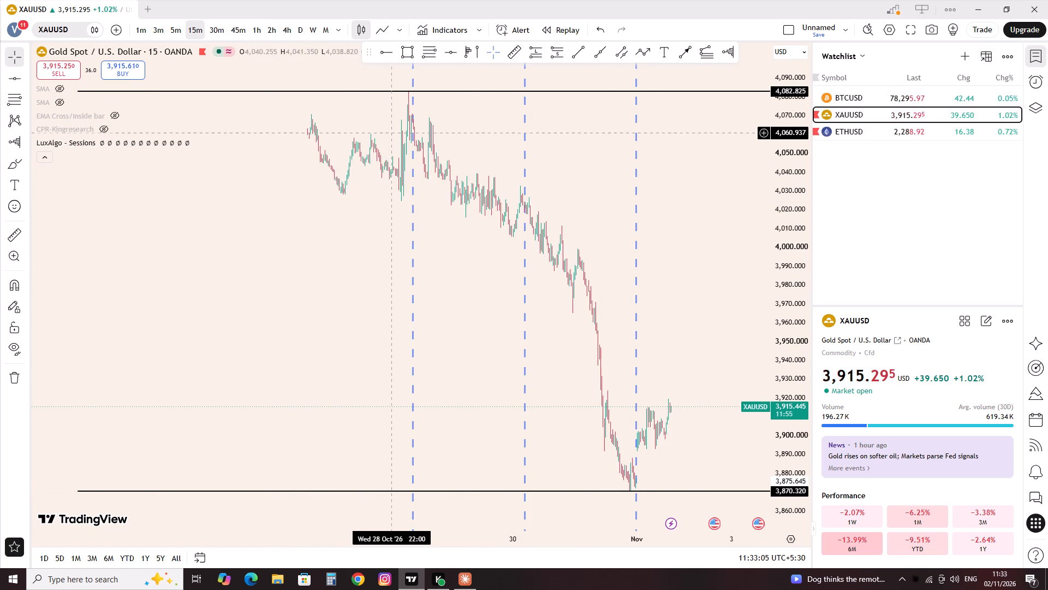
# Switch the chart to BTCUSD and review its recent days with the LuxAlgo session boxes shown.
pyautogui.click(937, 99)
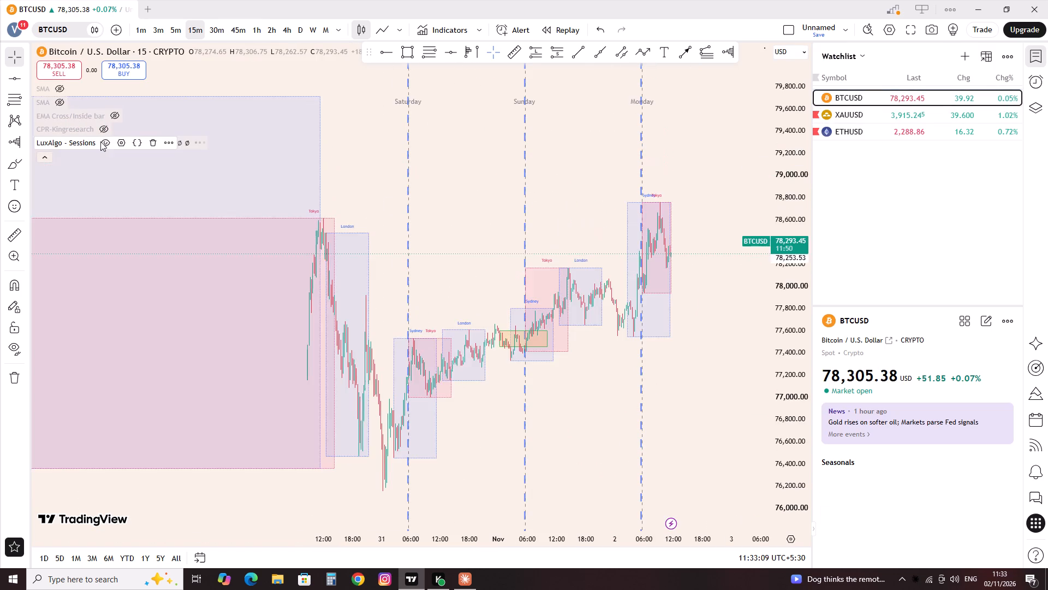
pyautogui.click(104, 141)
pyautogui.click(104, 141)
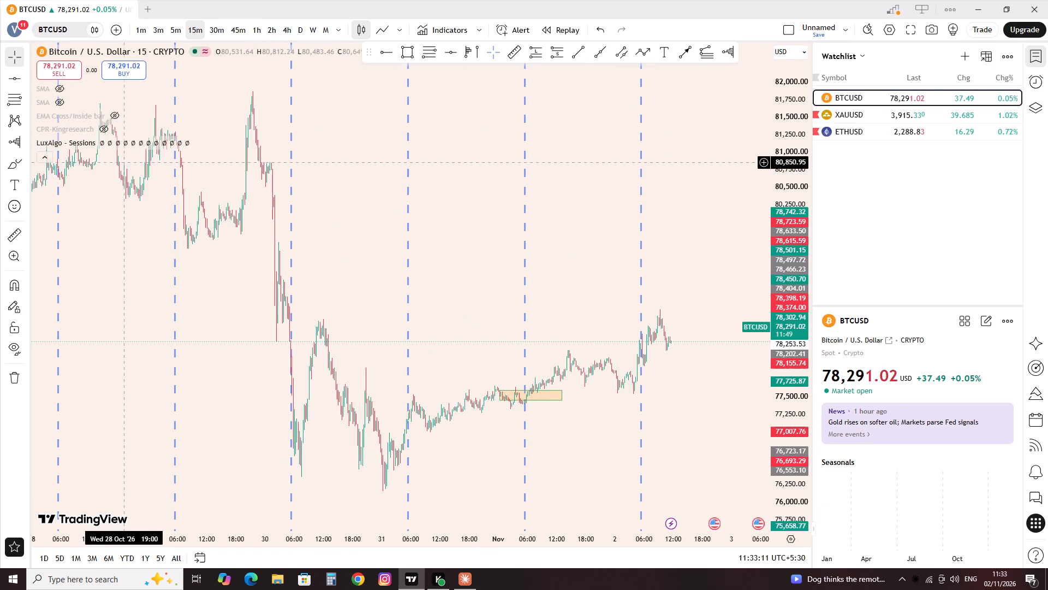
pyautogui.scroll(4, 126, 166)
pyautogui.moveTo(141, 281); pyautogui.dragTo(548, 390)
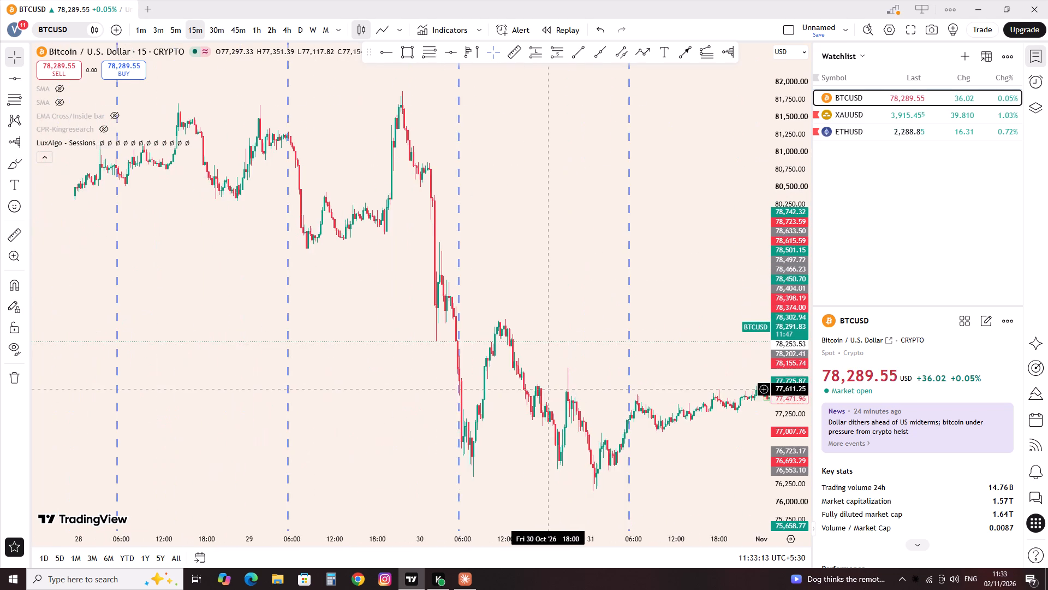
pyautogui.scroll(6, 548, 390)
pyautogui.moveTo(695, 285); pyautogui.dragTo(218, 286)
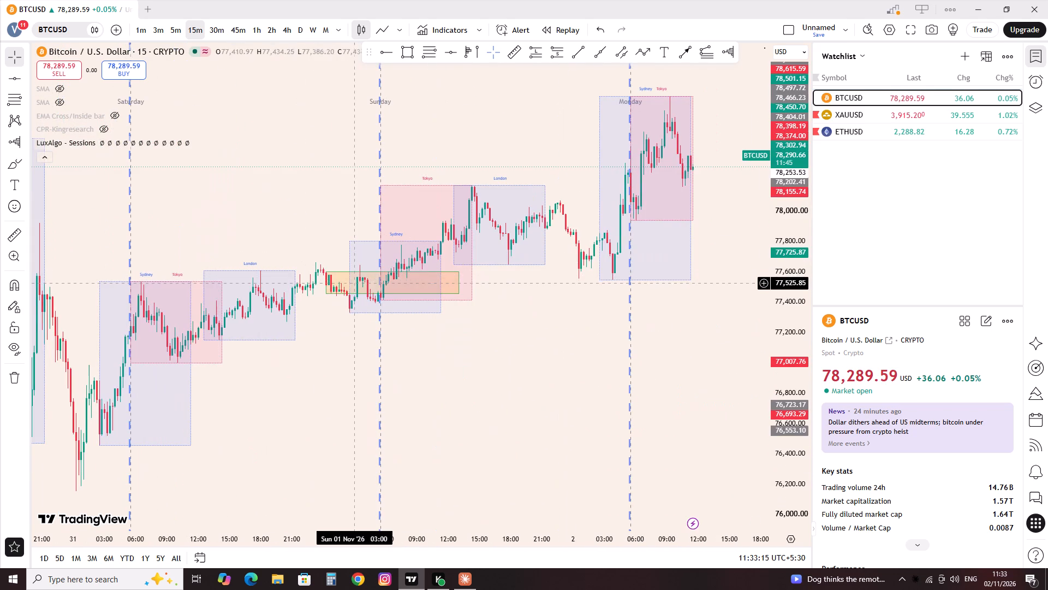
# Delete the old orange rectangle around the start of 1 November on the BTCUSD chart.
pyautogui.click(327, 277)
pyautogui.click(755, 59)
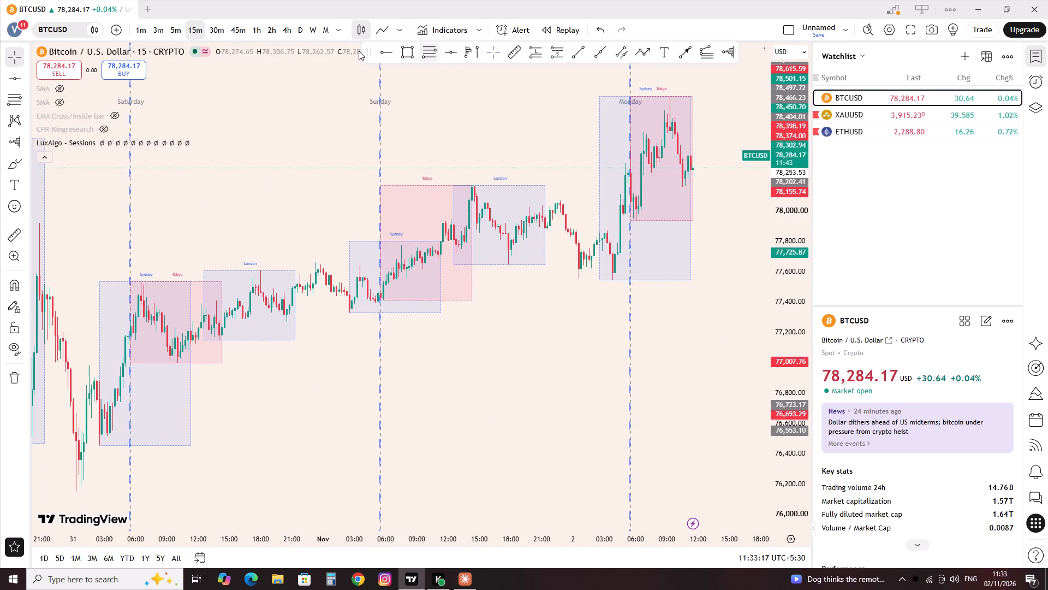
# Hide the LuxAlgo Sessions indicator.
pyautogui.click(103, 141)
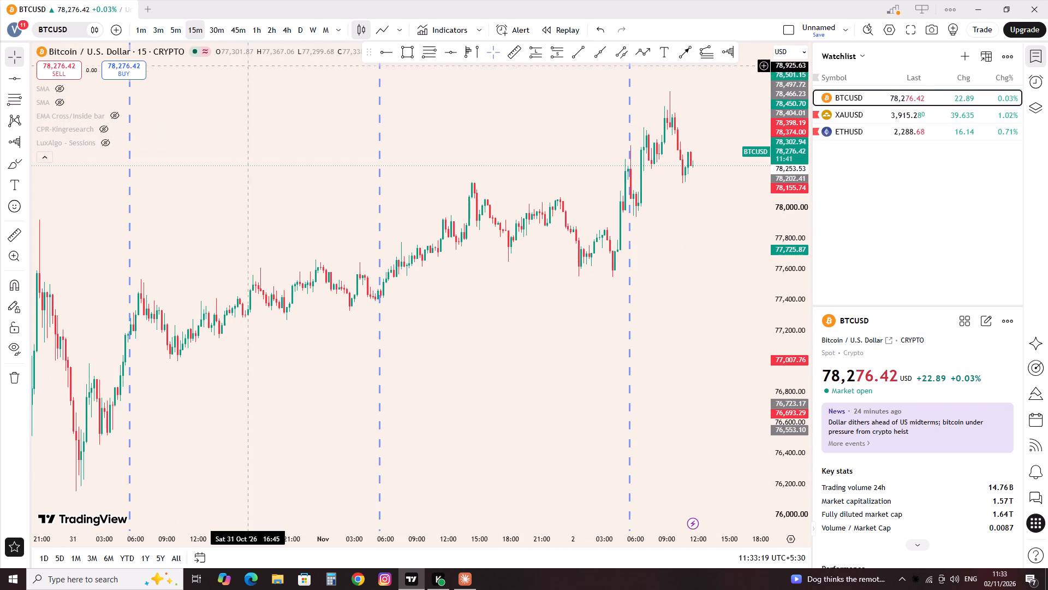
# Set the BTCUSD chart to the weekly timeframe and close the watchlist, keeping the latest candles in view.
pyautogui.click(307, 26)
pyautogui.scroll(7, 529, 225)
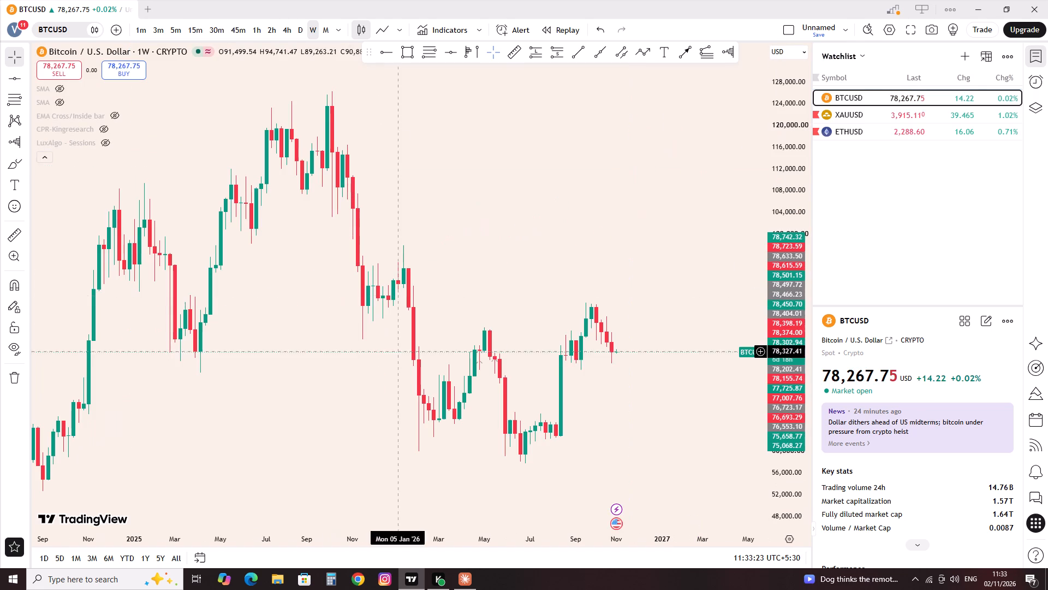
pyautogui.click(1034, 55)
pyautogui.scroll(4, 692, 260)
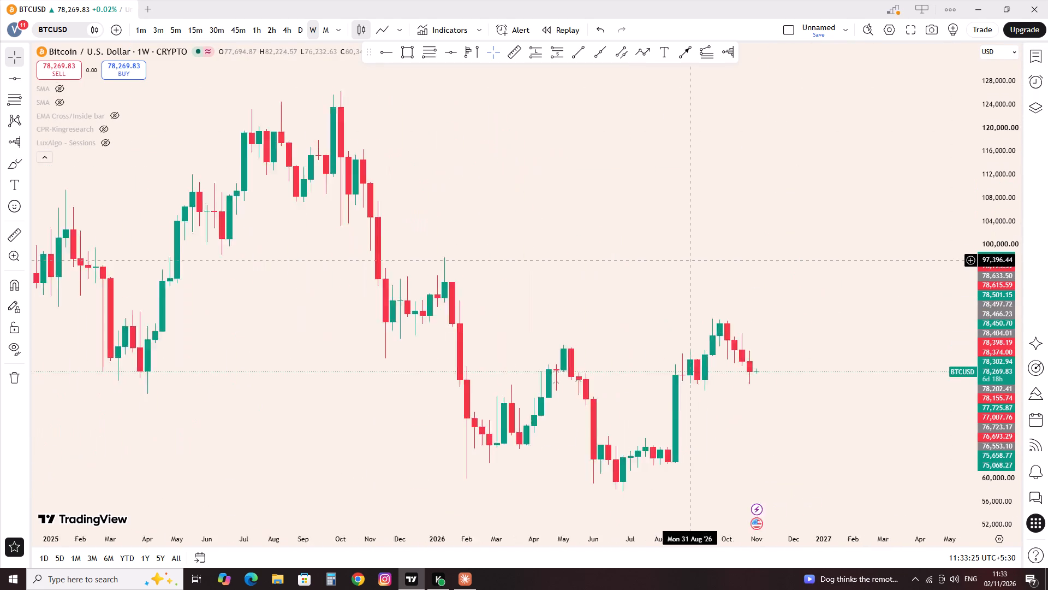
pyautogui.scroll(10, 692, 260)
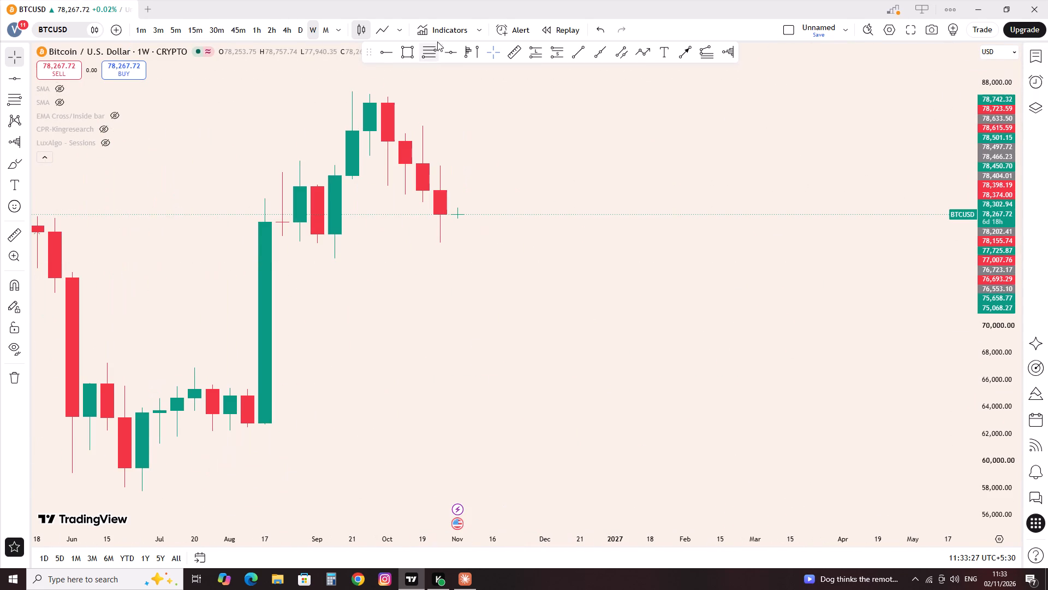
# Draw horizontal rays from the 26 October weekly candle at its high, 81,865.54, and its low, 76,151.78.
pyautogui.click(386, 51)
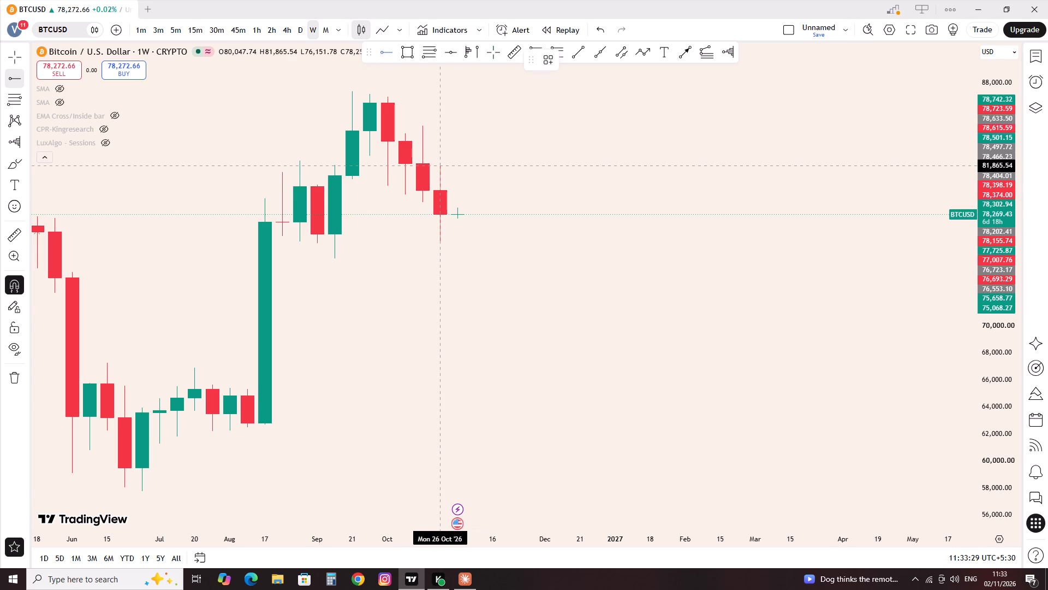
pyautogui.keyDown('ctrl'); pyautogui.click(438, 171); pyautogui.keyUp('ctrl')
pyautogui.click(390, 52)
pyautogui.keyDown('ctrl'); pyautogui.click(448, 238); pyautogui.keyUp('ctrl')
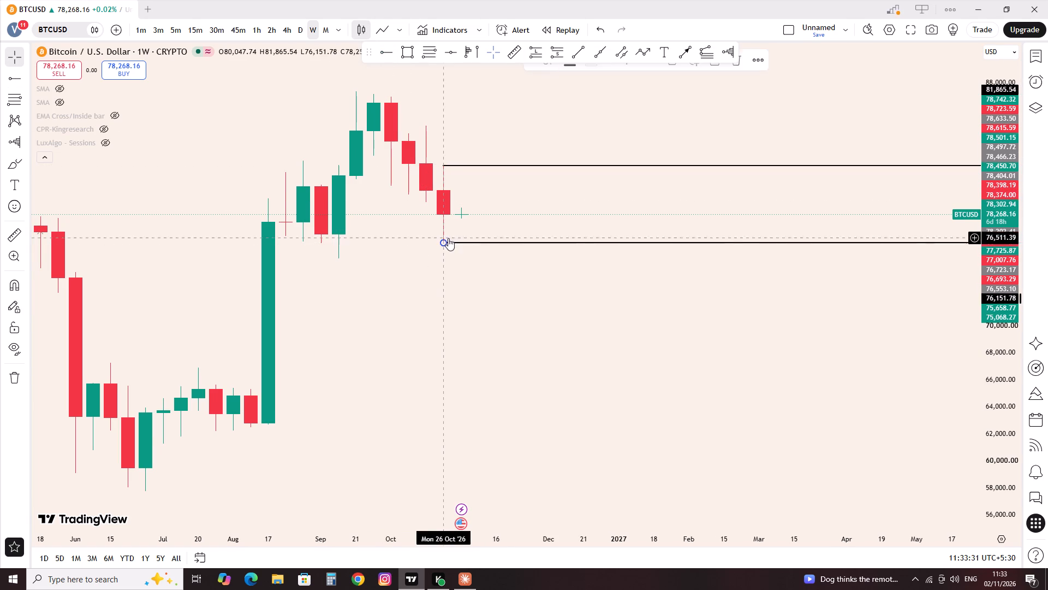
# Lock both horizontal rays marking the previous weekly candle's high and low.
pyautogui.click(487, 192)
pyautogui.click(446, 165)
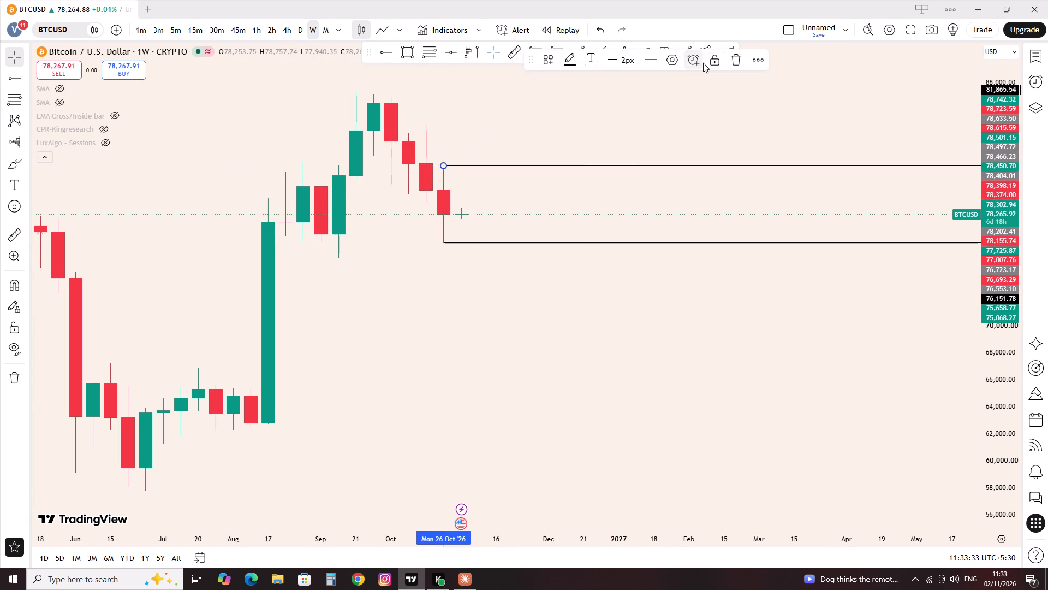
pyautogui.click(712, 61)
pyautogui.click(454, 240)
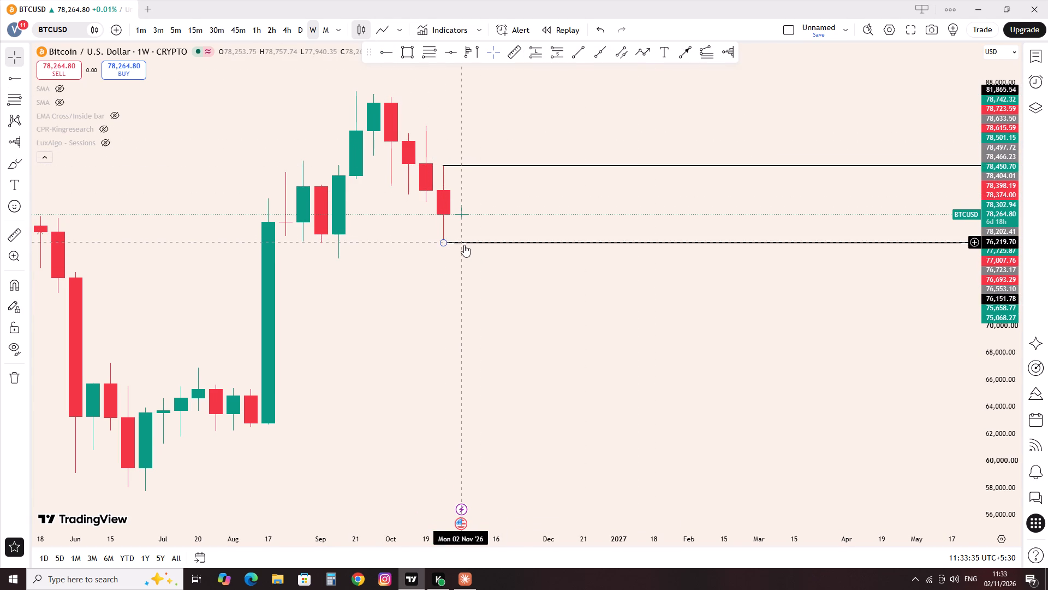
pyautogui.click(464, 245)
pyautogui.click(718, 63)
pyautogui.click(531, 165)
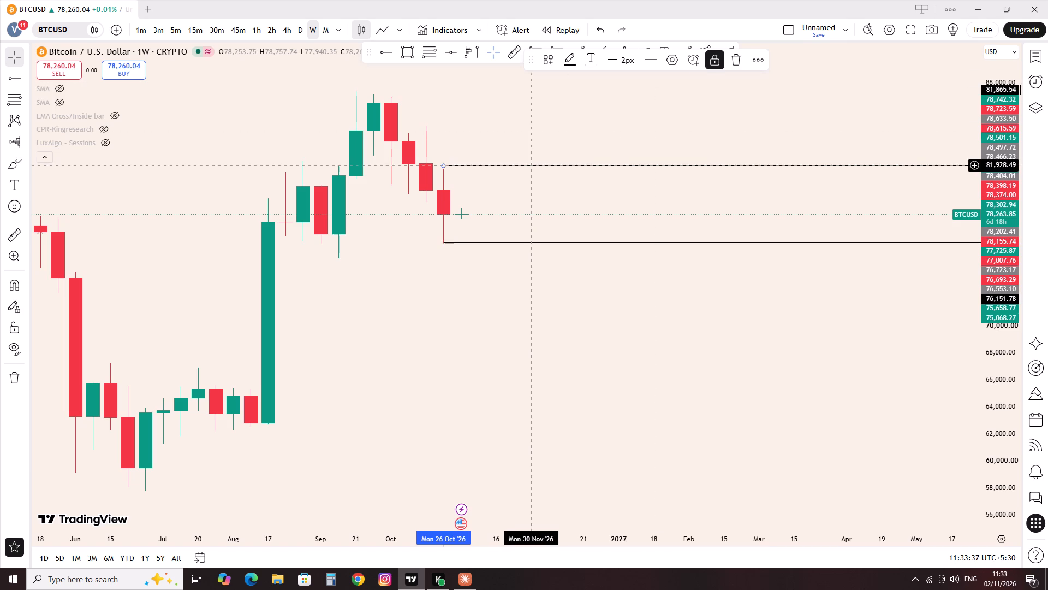
pyautogui.click(534, 110)
# On the BTCUSD 4-hour chart, draw a rectangle over the 2 November 05:30 candle's range, 78,757.74 to 77,940.35, extended past the latest candles.
pyautogui.click(284, 29)
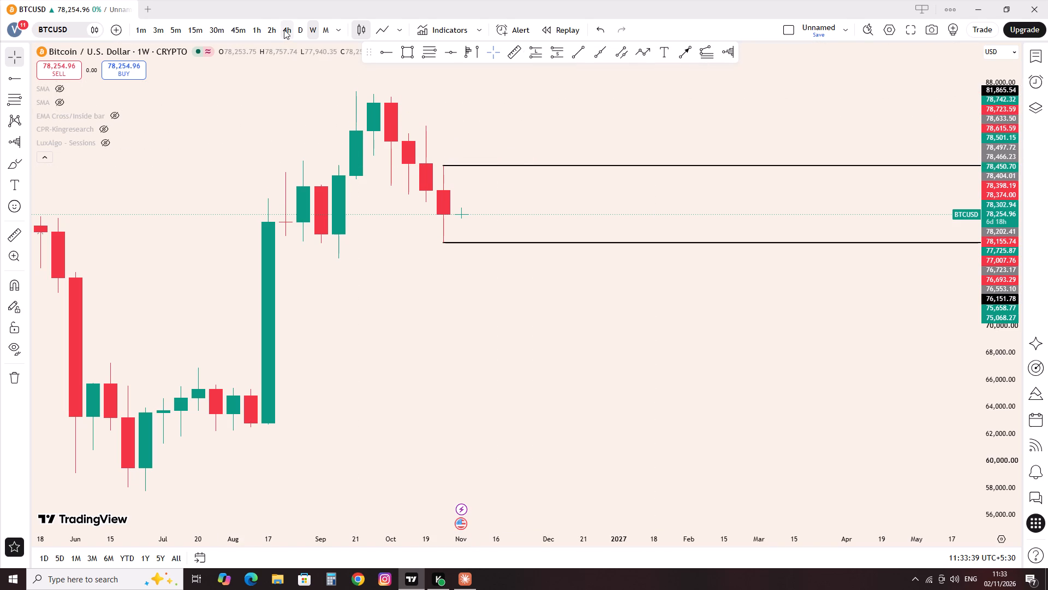
pyautogui.scroll(-2, 418, 251)
pyautogui.scroll(3, 420, 253)
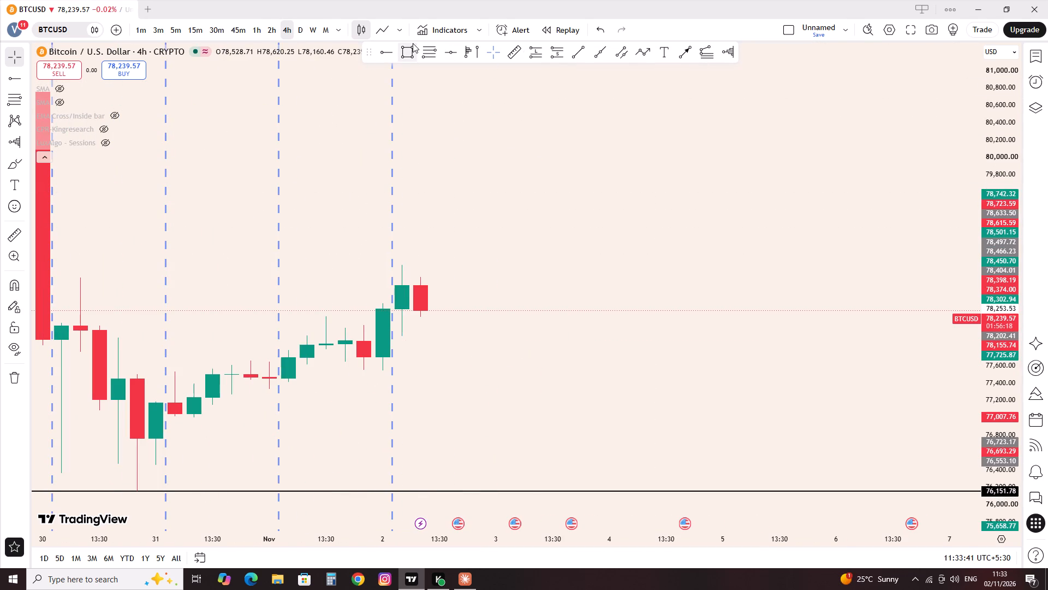
pyautogui.click(413, 43)
pyautogui.keyDown('ctrl'); pyautogui.click(402, 248); pyautogui.keyUp('ctrl')
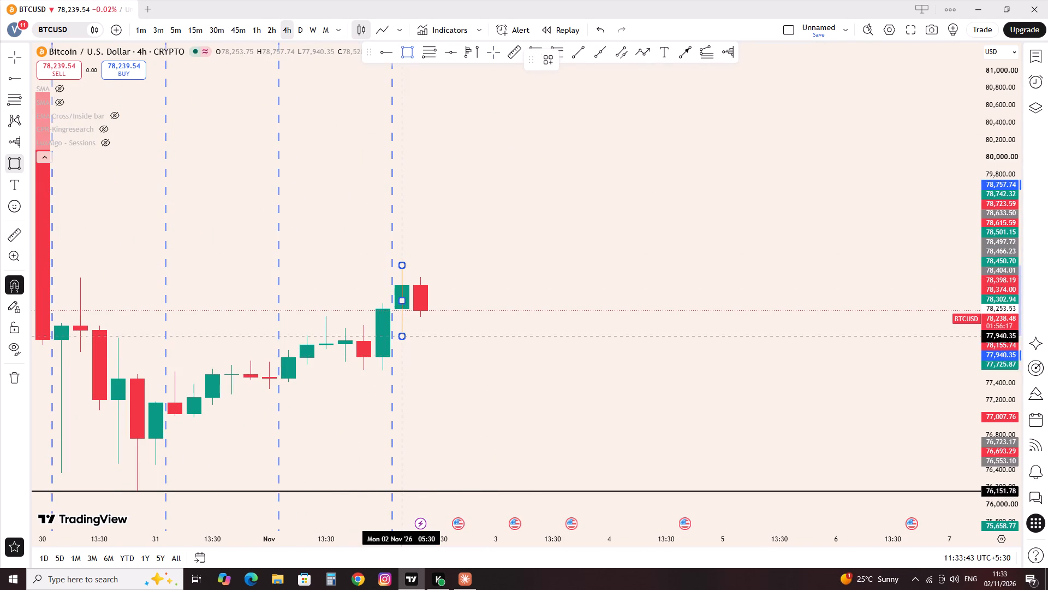
pyautogui.keyDown('ctrl'); pyautogui.click(397, 356); pyautogui.keyUp('ctrl')
pyautogui.moveTo(402, 300); pyautogui.dragTo(653, 366)
pyautogui.click(681, 356)
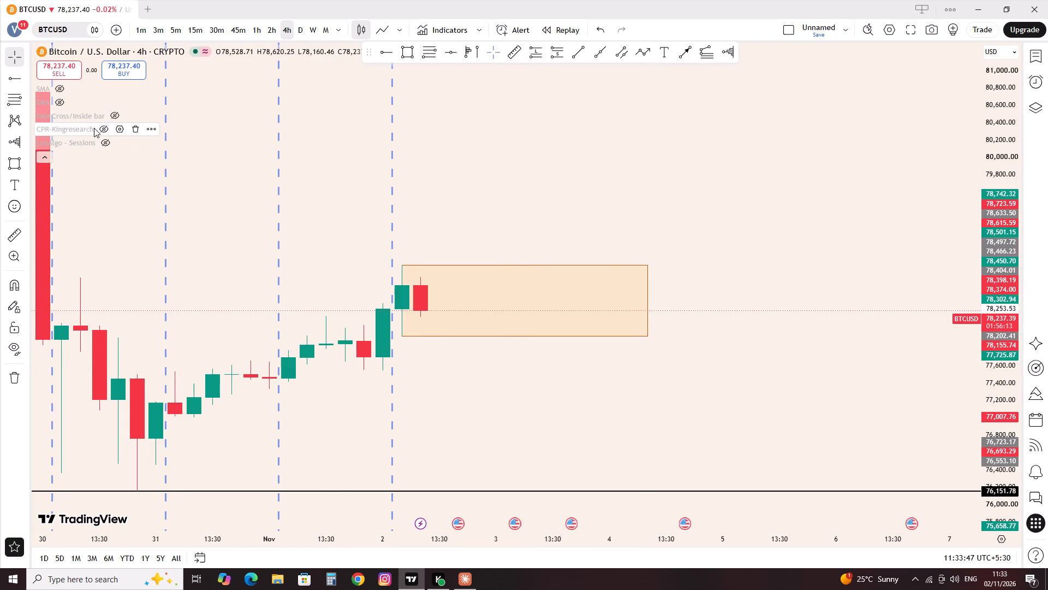
# On the XAUUSD 4-hour chart, draw a rectangle from the first 2 November candle, 3,915.195 to 3,891.515, extended to 3 November 07:30.
pyautogui.press('Down')
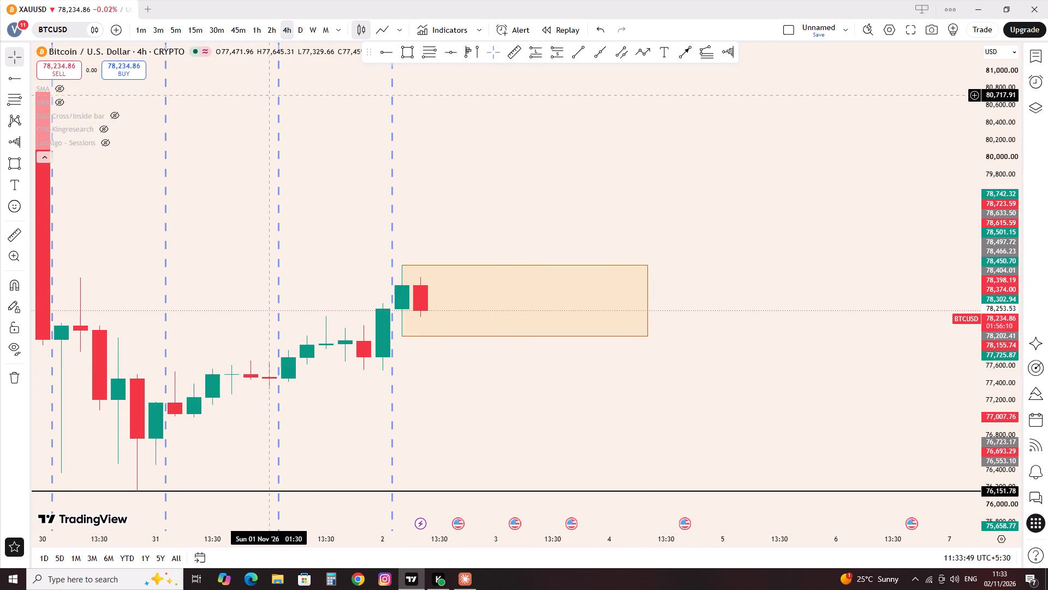
pyautogui.click(407, 53)
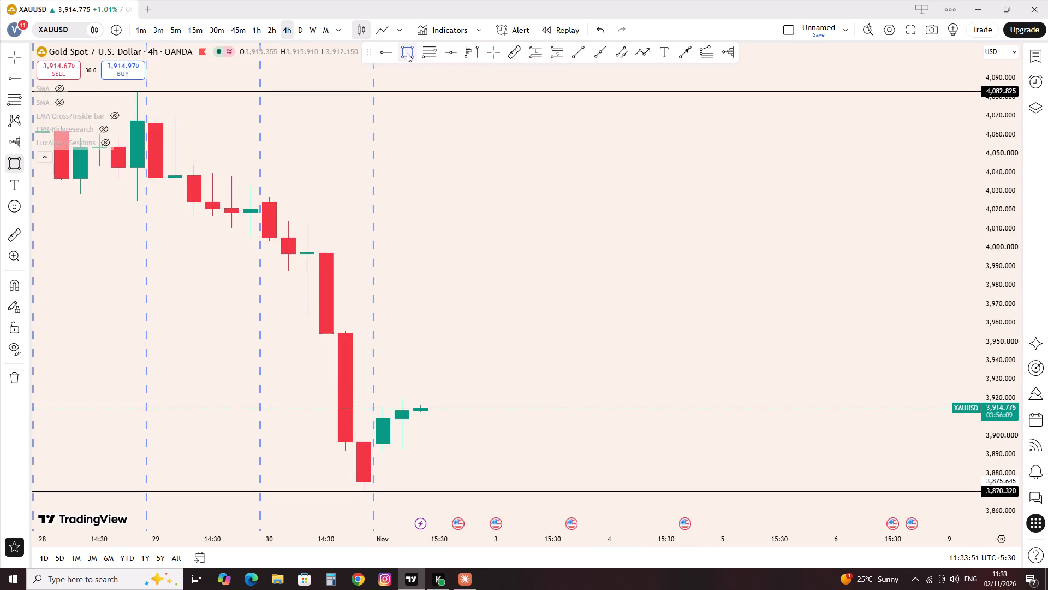
pyautogui.keyDown('ctrl'); pyautogui.click(384, 471); pyautogui.keyUp('ctrl')
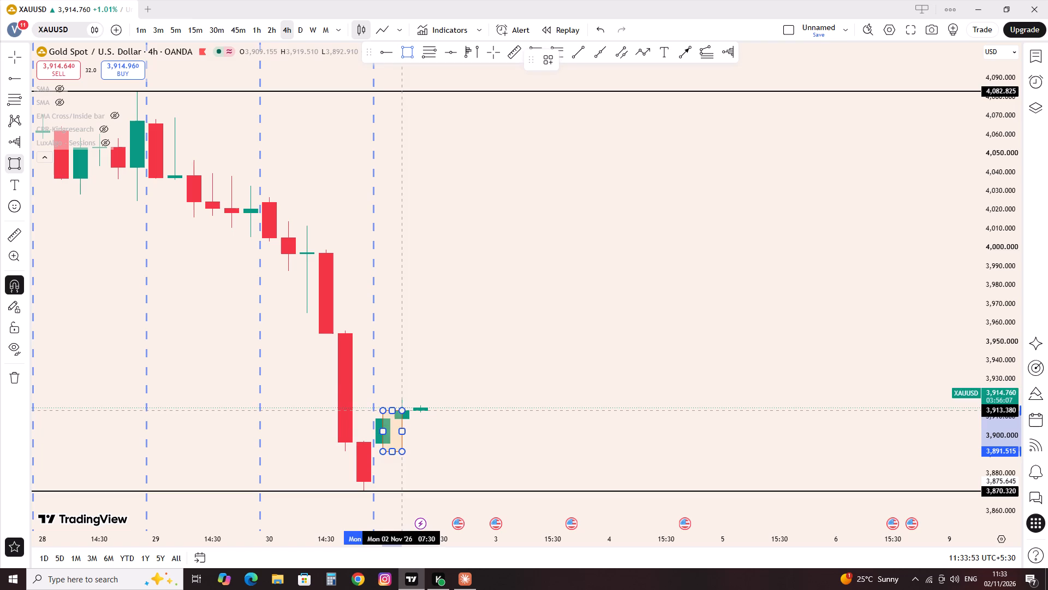
pyautogui.keyDown('ctrl'); pyautogui.click(390, 404); pyautogui.keyUp('ctrl')
pyautogui.moveTo(384, 431); pyautogui.dragTo(507, 471)
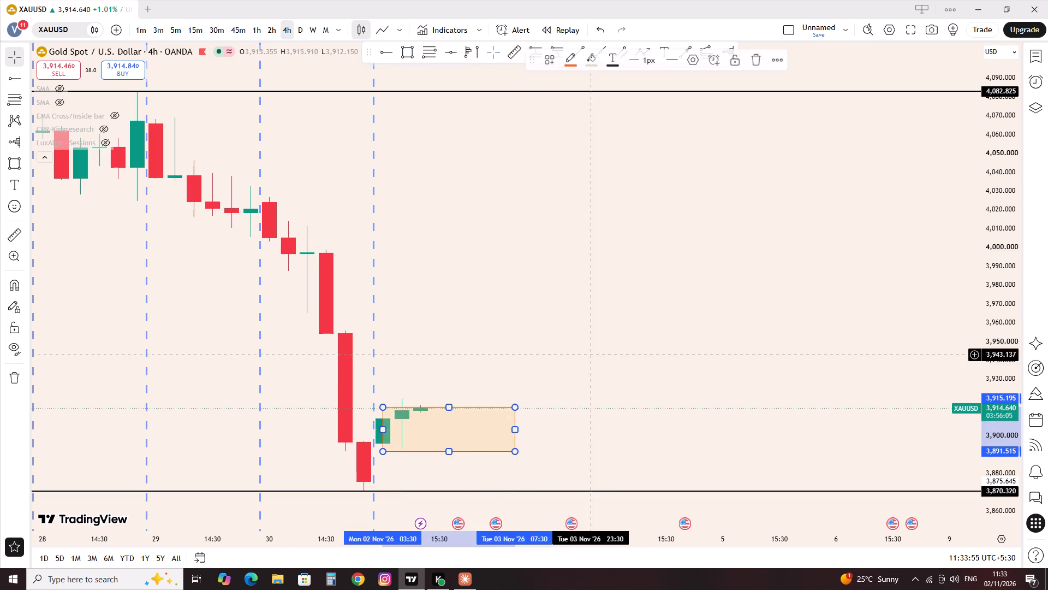
pyautogui.click(600, 353)
# Set the XAUUSD chart to the 15-minute timeframe and show the EMA Cross/Inside bar indicator.
pyautogui.click(189, 32)
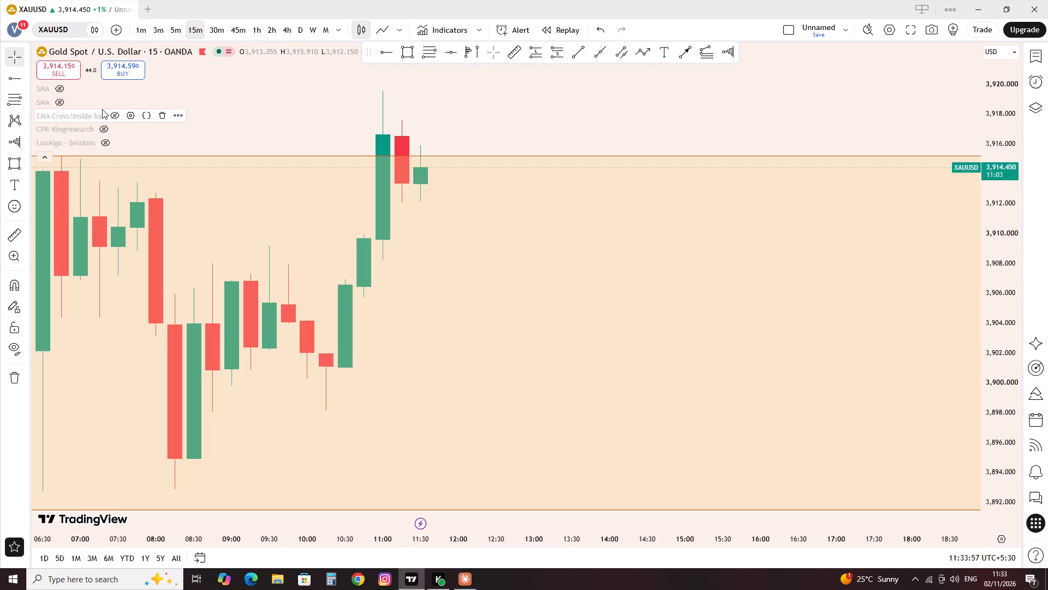
pyautogui.click(112, 119)
pyautogui.scroll(-6, 268, 229)
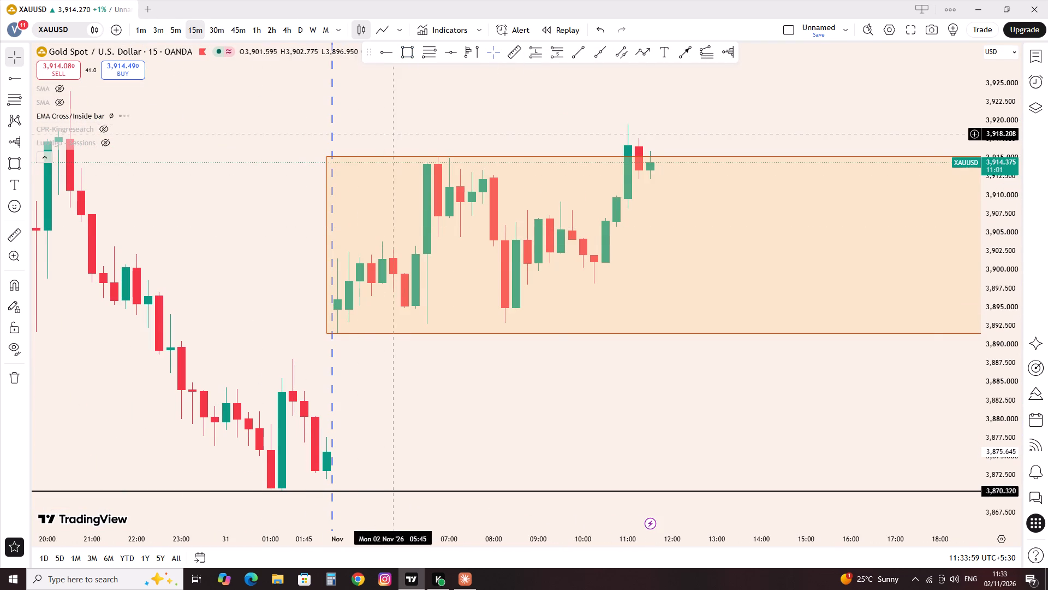
pyautogui.click(418, 118)
pyautogui.scroll(2, 428, 122)
pyautogui.moveTo(486, 99); pyautogui.dragTo(438, 112)
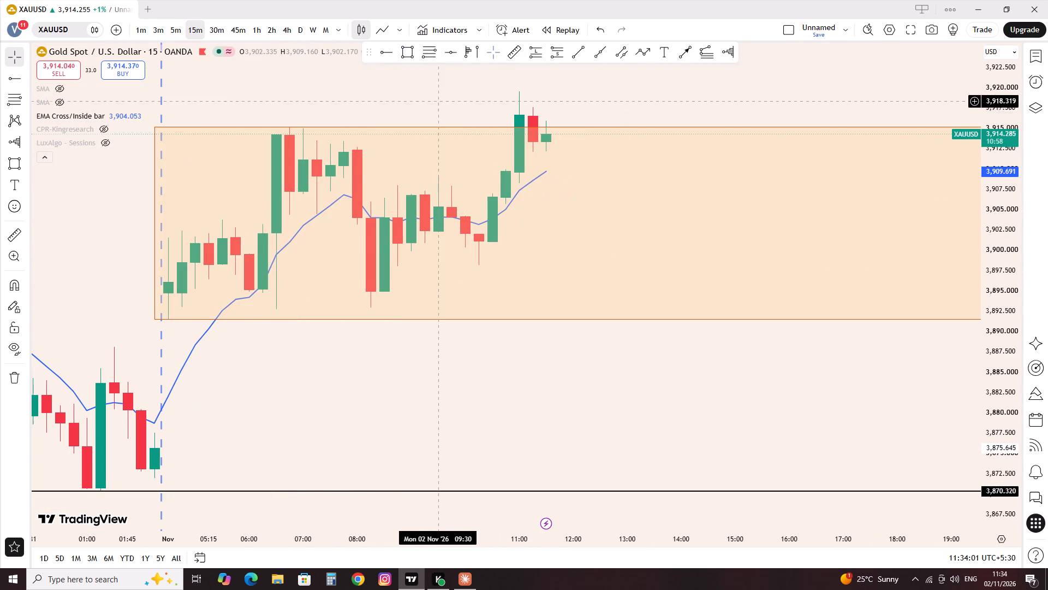
# Examine price against the EMA and the range rectangle on the XAUUSD 5-minute chart, and return to the 15-minute timeframe.
pyautogui.click(409, 51)
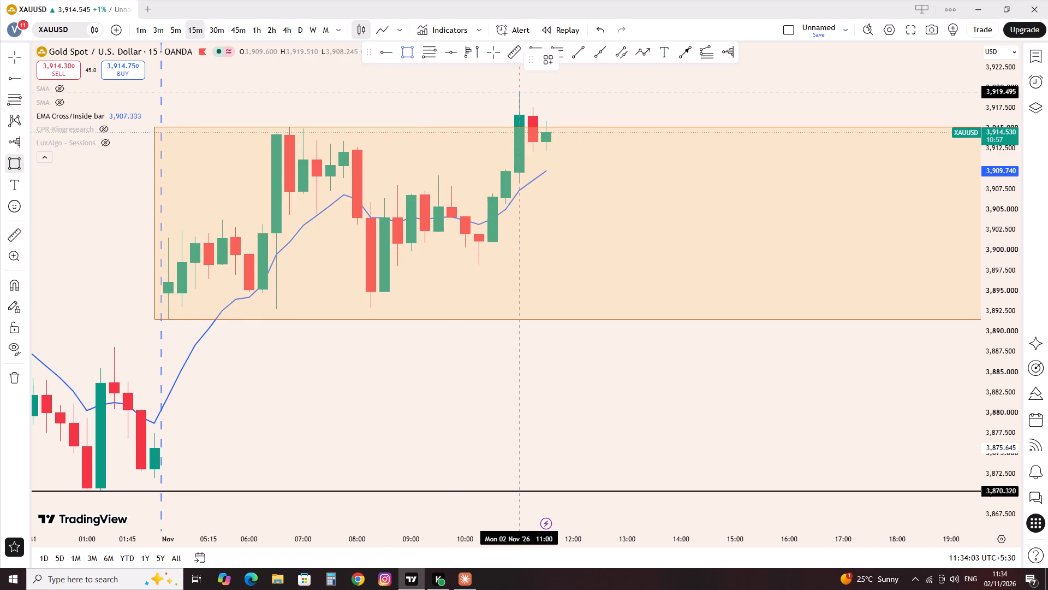
pyautogui.click(180, 34)
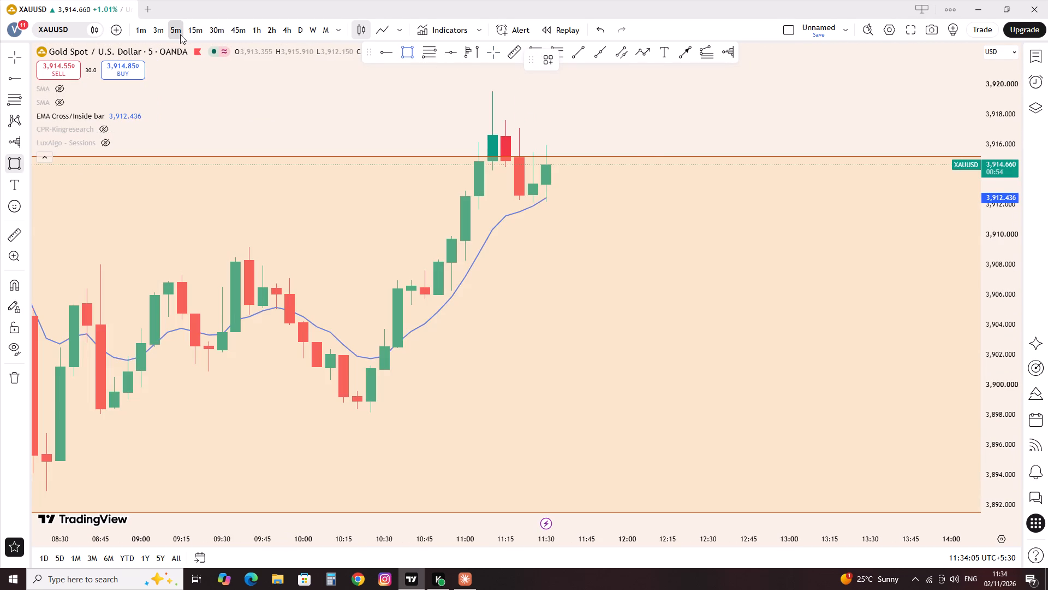
pyautogui.scroll(-3, 193, 86)
pyautogui.scroll(-3, 464, 133)
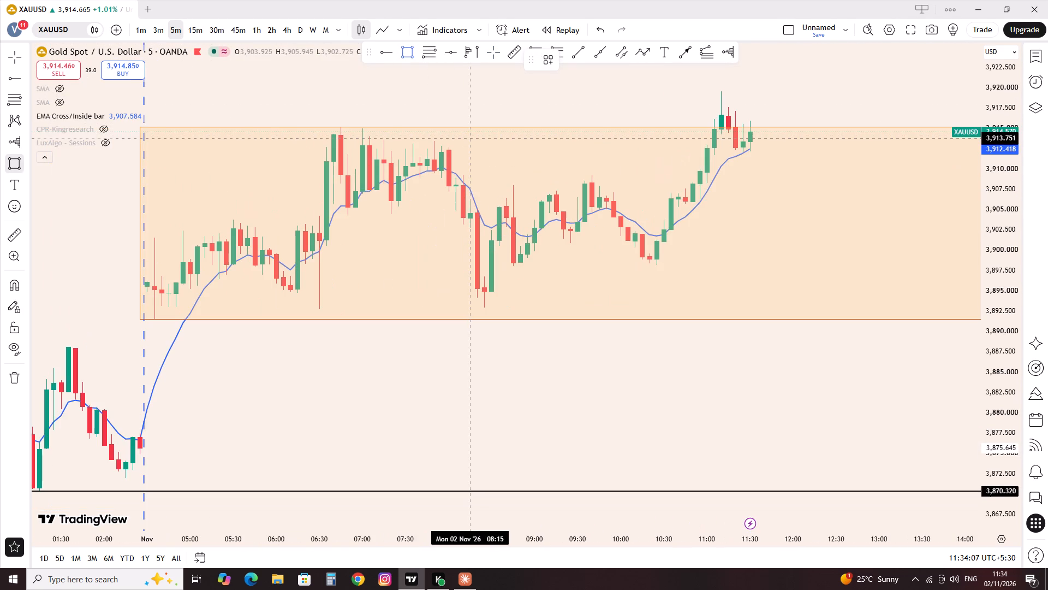
pyautogui.click(198, 28)
pyautogui.scroll(4, 255, 137)
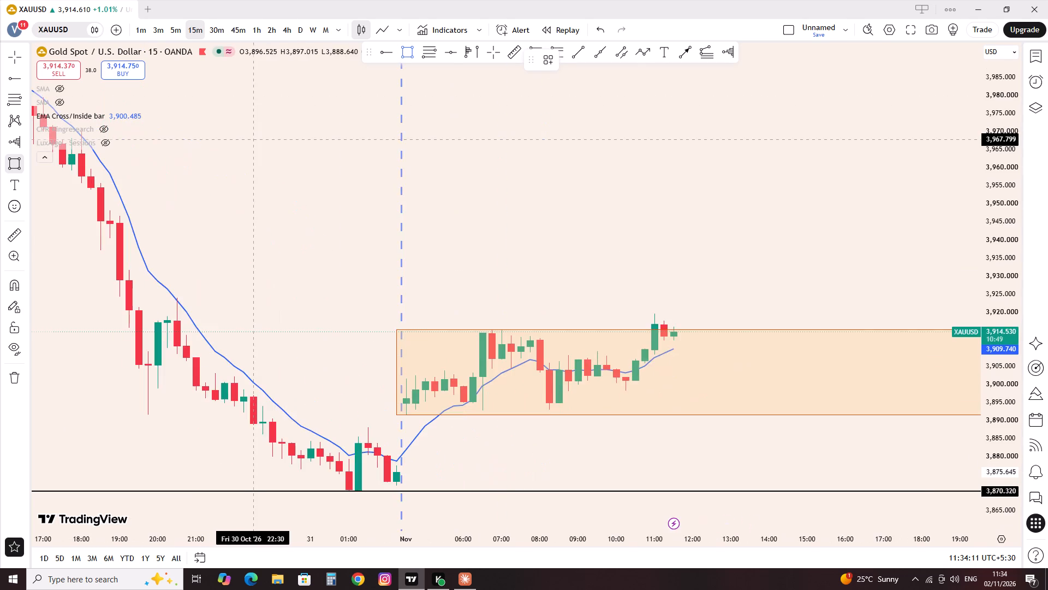
# On the XAUUSD 15-minute chart, draw a thin rectangle at the 2 November 11:00 candle's high, near 3,919, extended to about 16:00.
pyautogui.scroll(1, 256, 140)
pyautogui.scroll(-1, 253, 135)
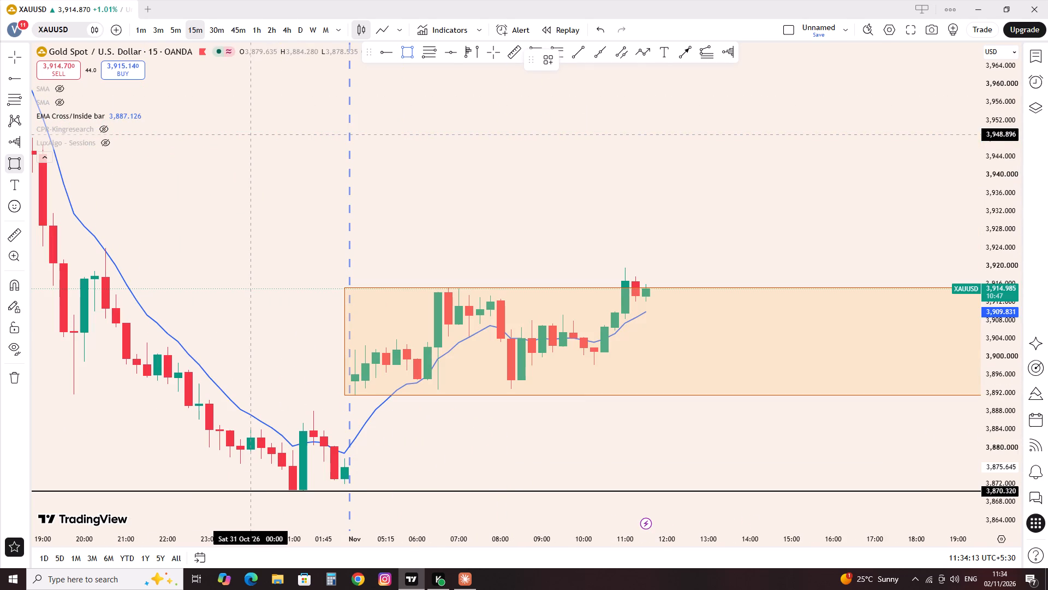
pyautogui.scroll(2, 614, 268)
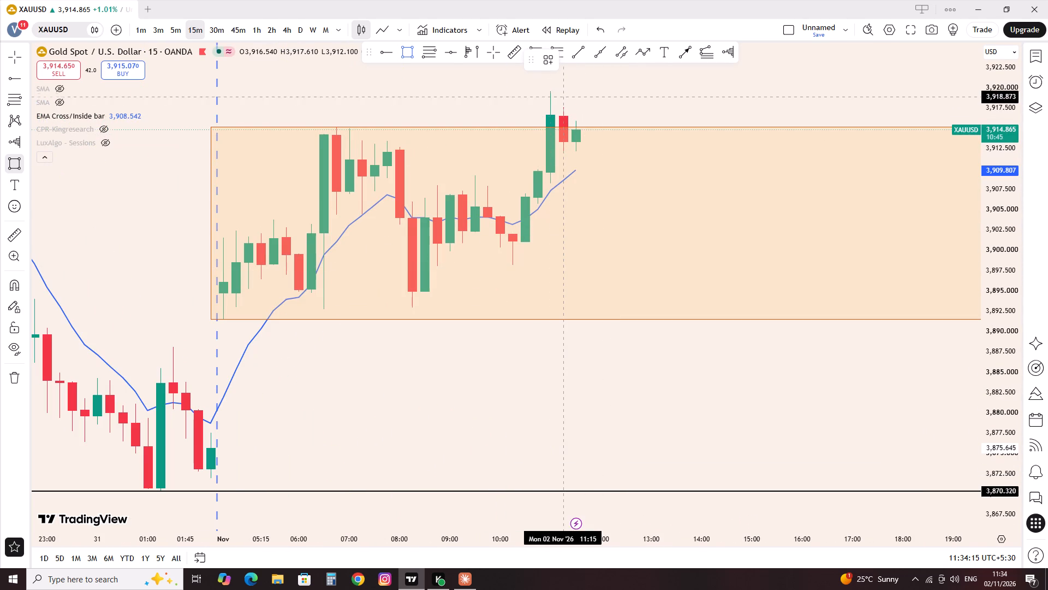
pyautogui.click(552, 91)
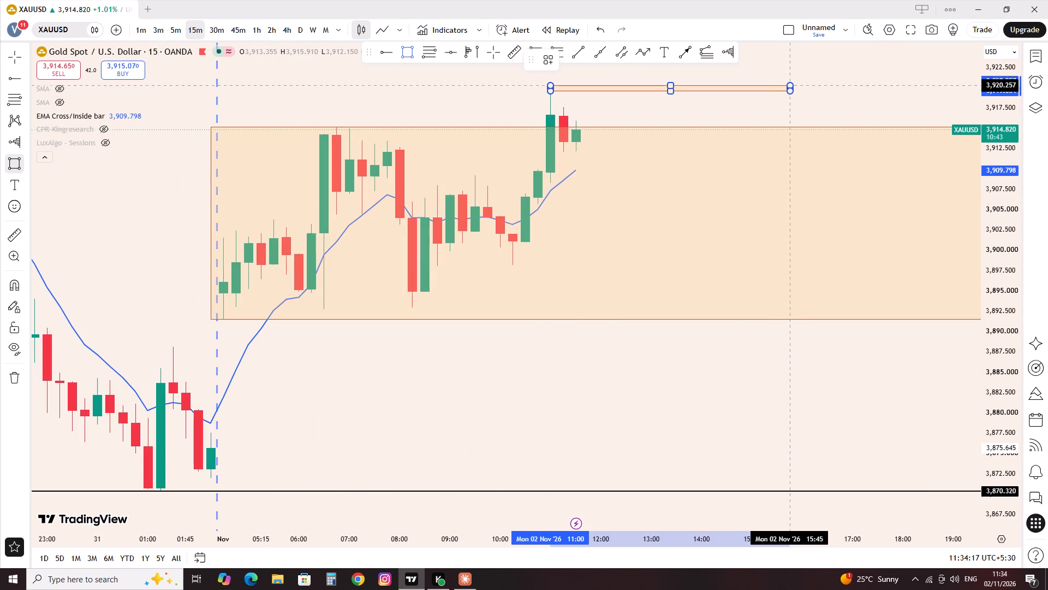
pyautogui.click(807, 95)
pyautogui.click(895, 108)
pyautogui.moveTo(854, 102); pyautogui.dragTo(853, 103)
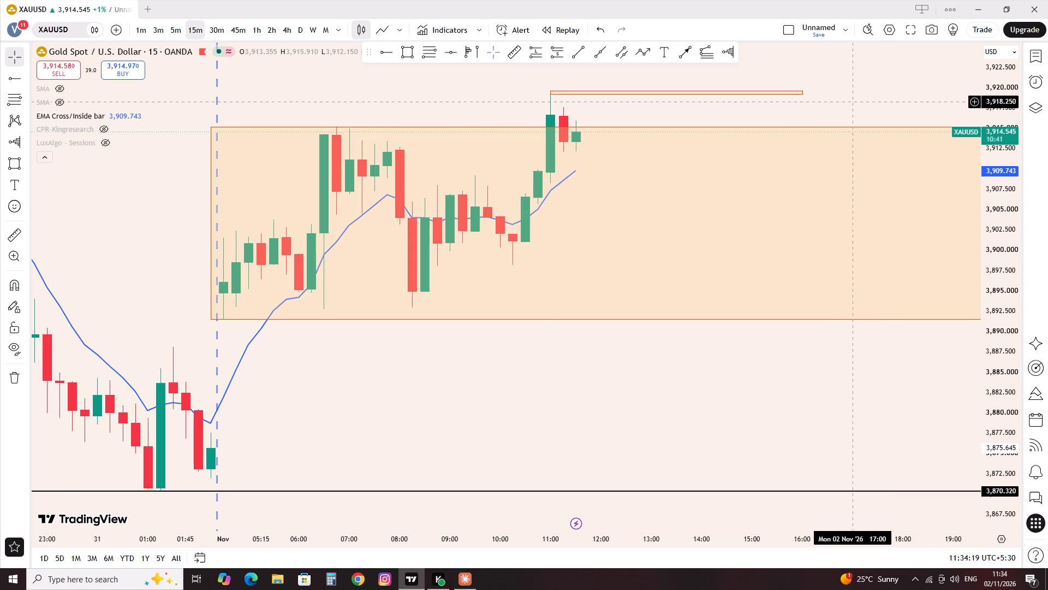
pyautogui.moveTo(853, 103); pyautogui.dragTo(755, 124)
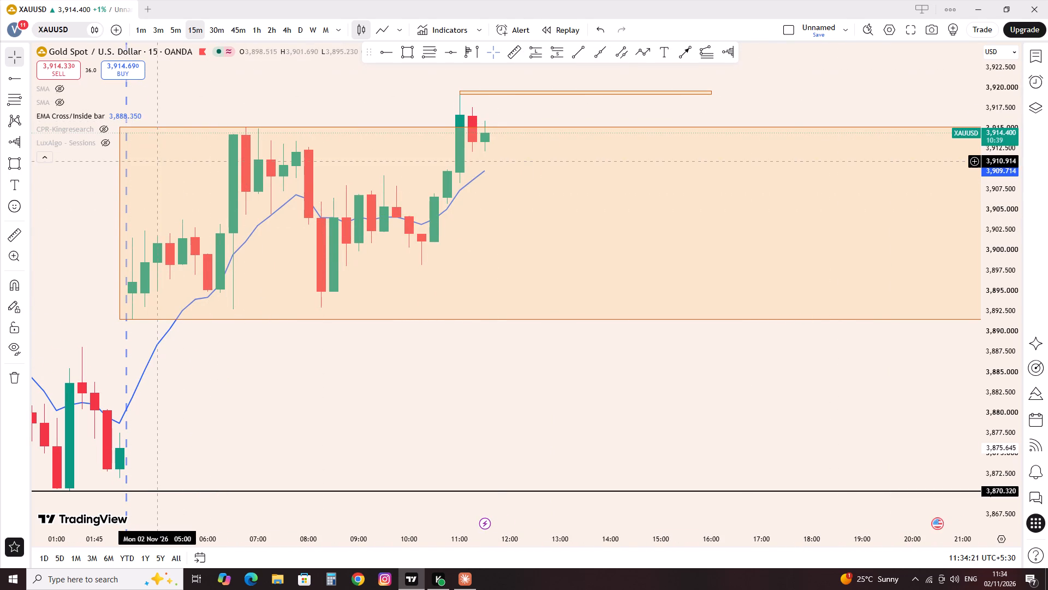
# Show the CPR-Kingresearch indicator to check its levels against the range rectangle, and hide it again.
pyautogui.click(99, 123)
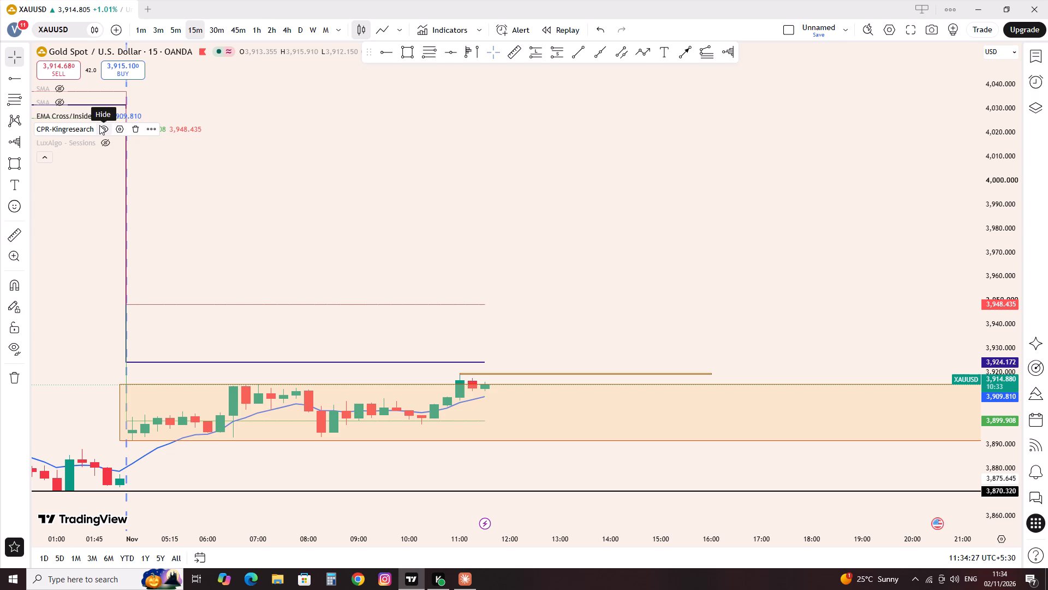
pyautogui.click(99, 125)
pyautogui.scroll(-1, 119, 181)
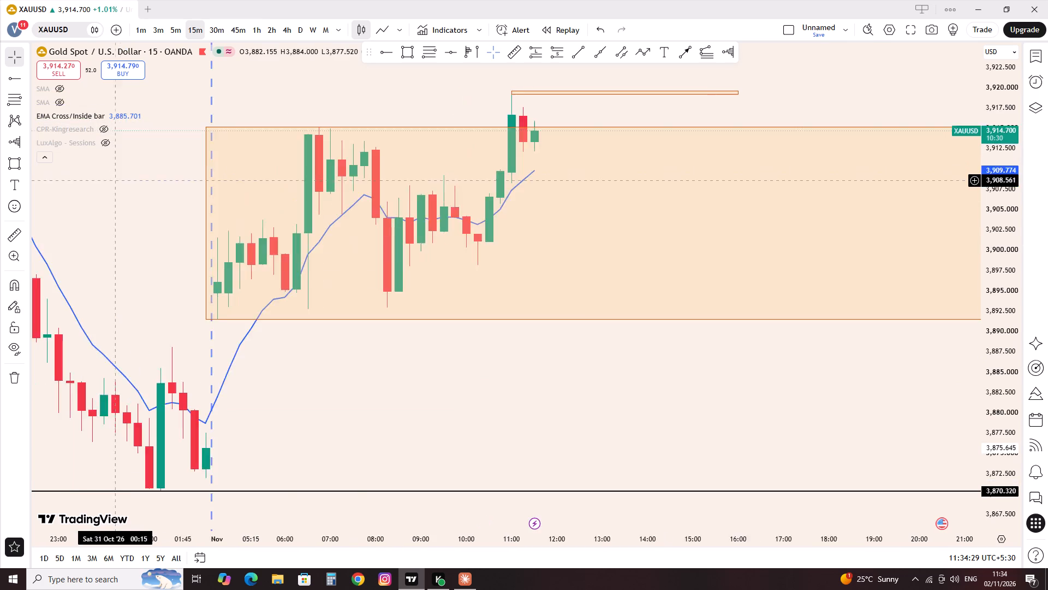
pyautogui.scroll(-2, 119, 181)
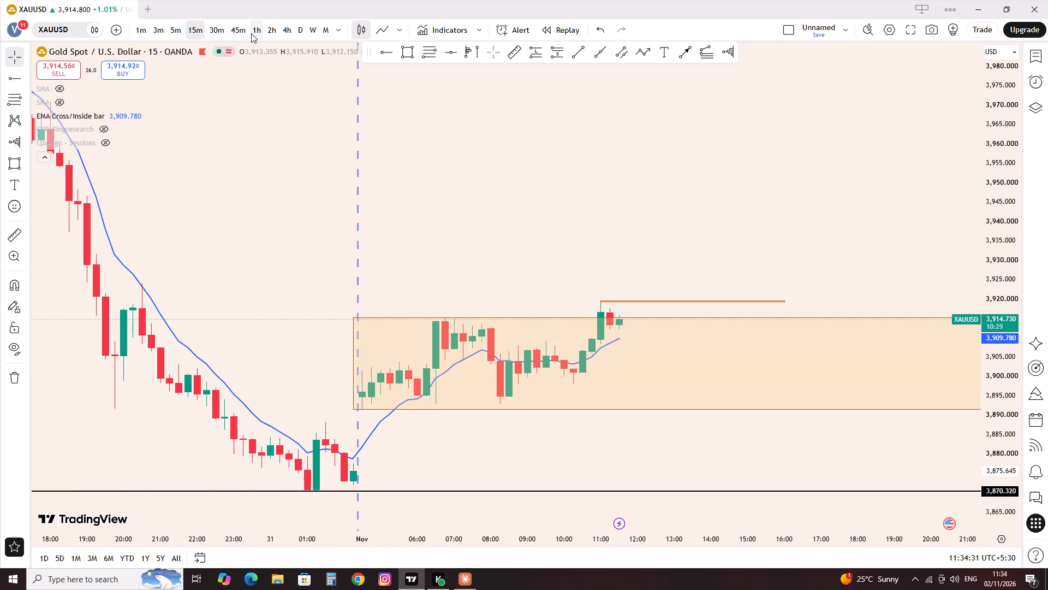
# Set the XAUUSD chart to the 1-hour timeframe and remove the first SMA and the LuxAlgo Sessions indicators.
pyautogui.click(251, 33)
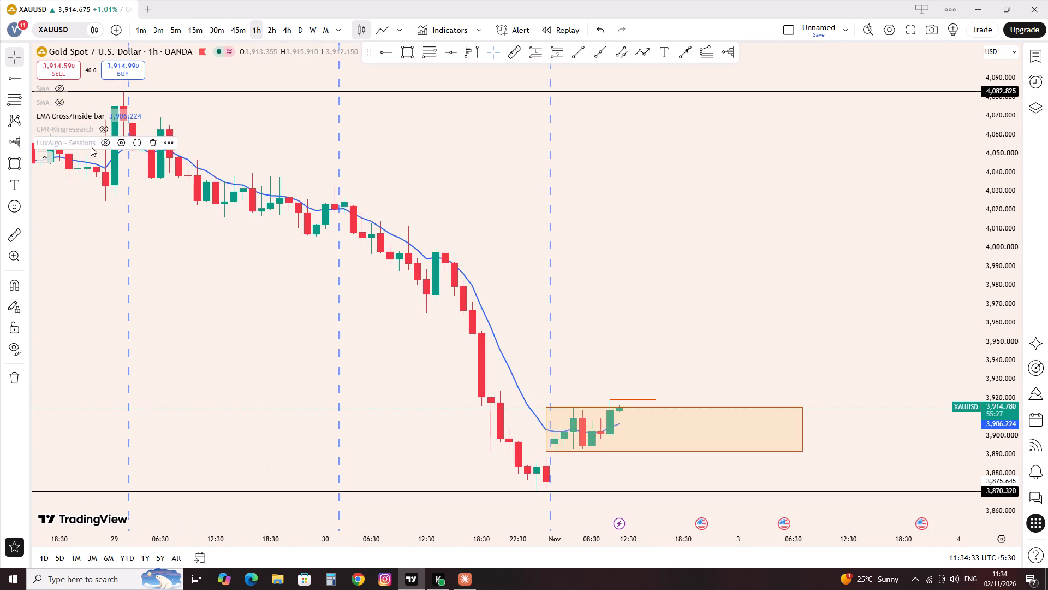
pyautogui.scroll(4, 214, 233)
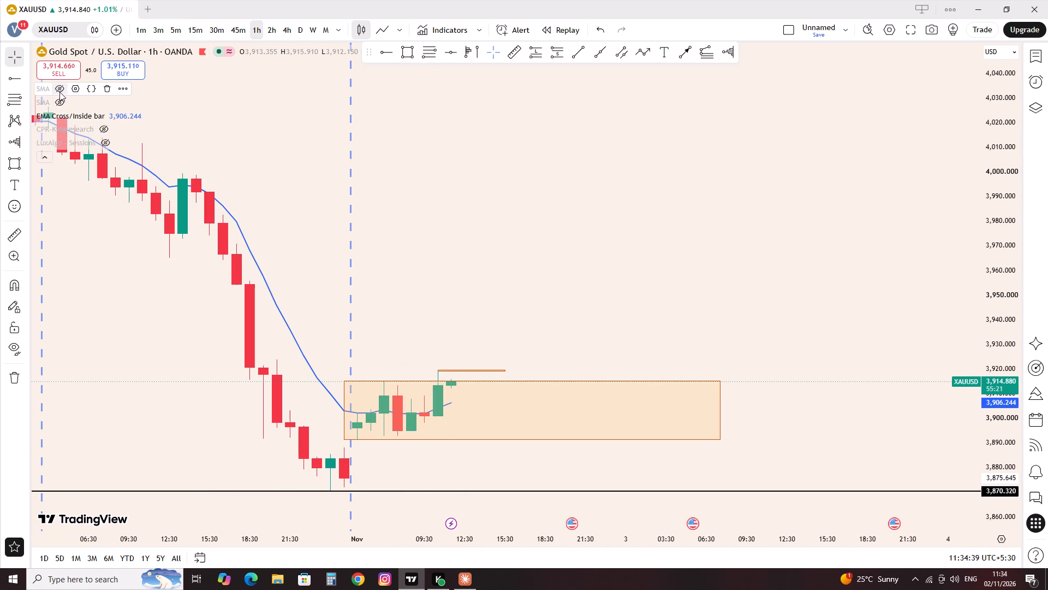
pyautogui.click(107, 91)
pyautogui.click(211, 165)
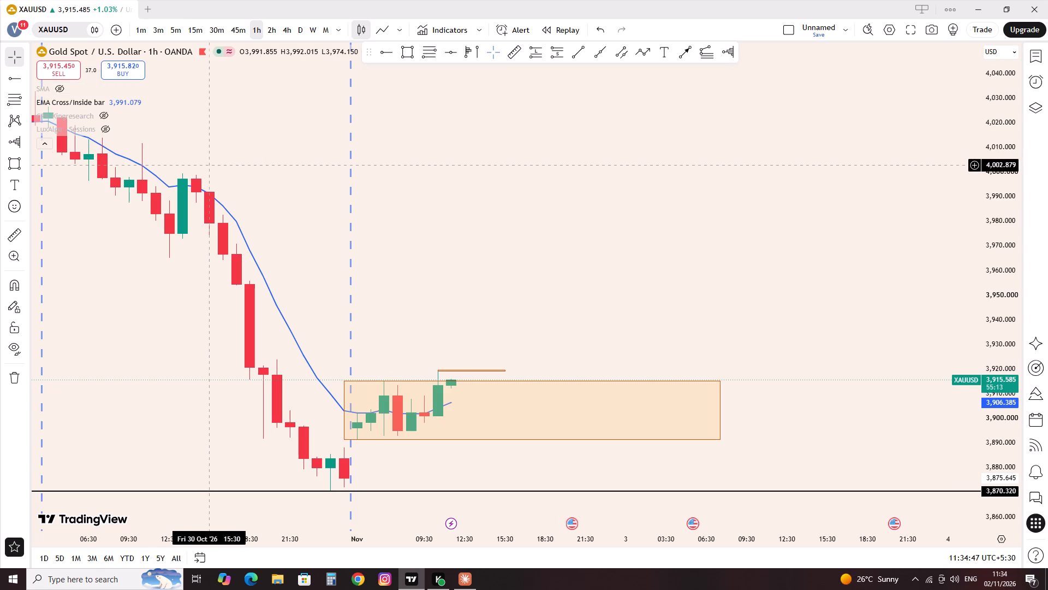
pyautogui.click(508, 303)
pyautogui.moveTo(461, 286); pyautogui.dragTo(699, 351)
pyautogui.scroll(6, 691, 347)
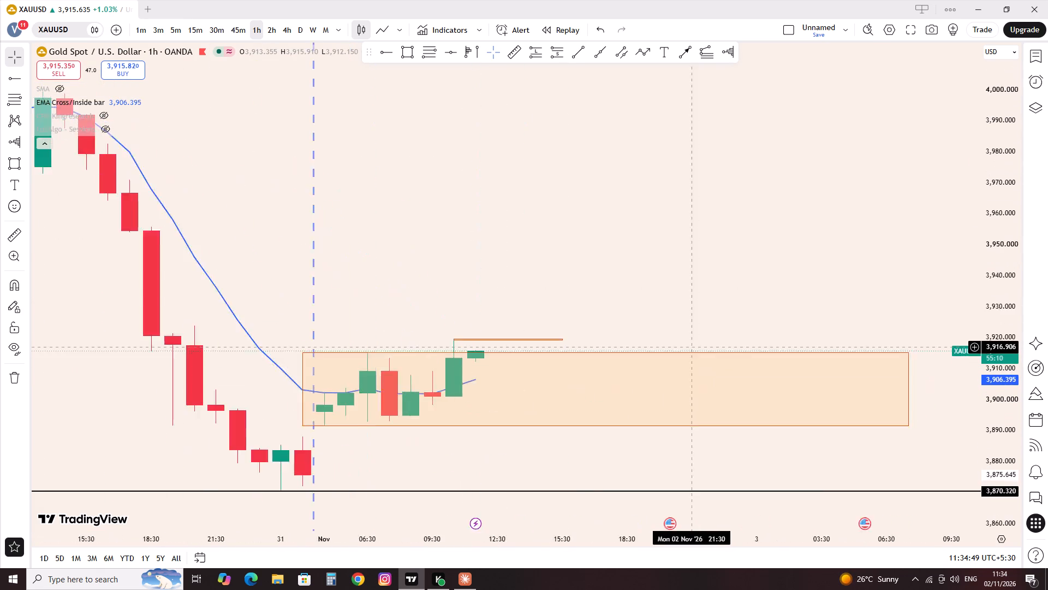
pyautogui.click(154, 132)
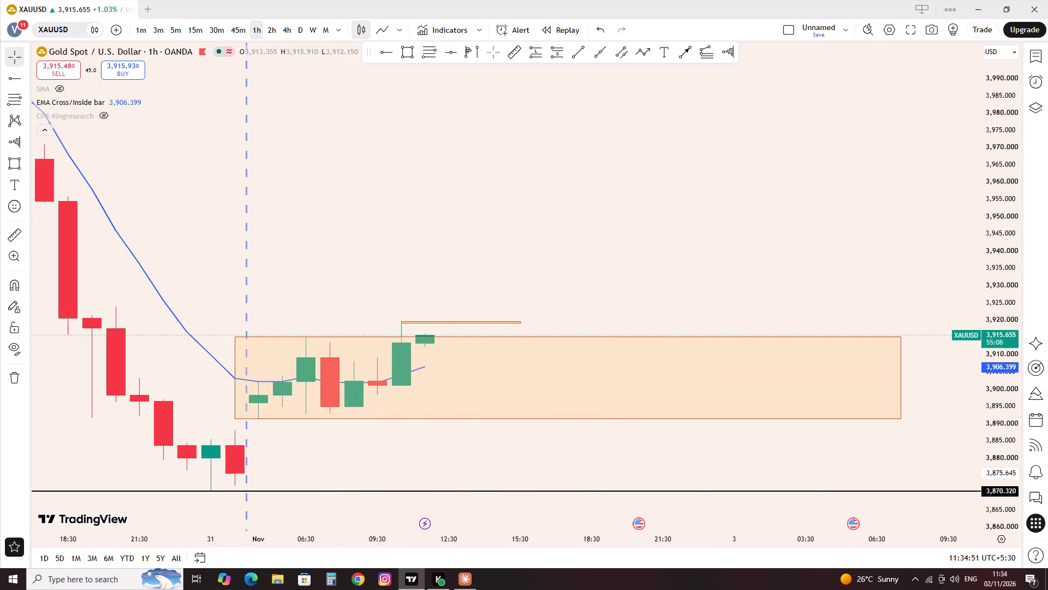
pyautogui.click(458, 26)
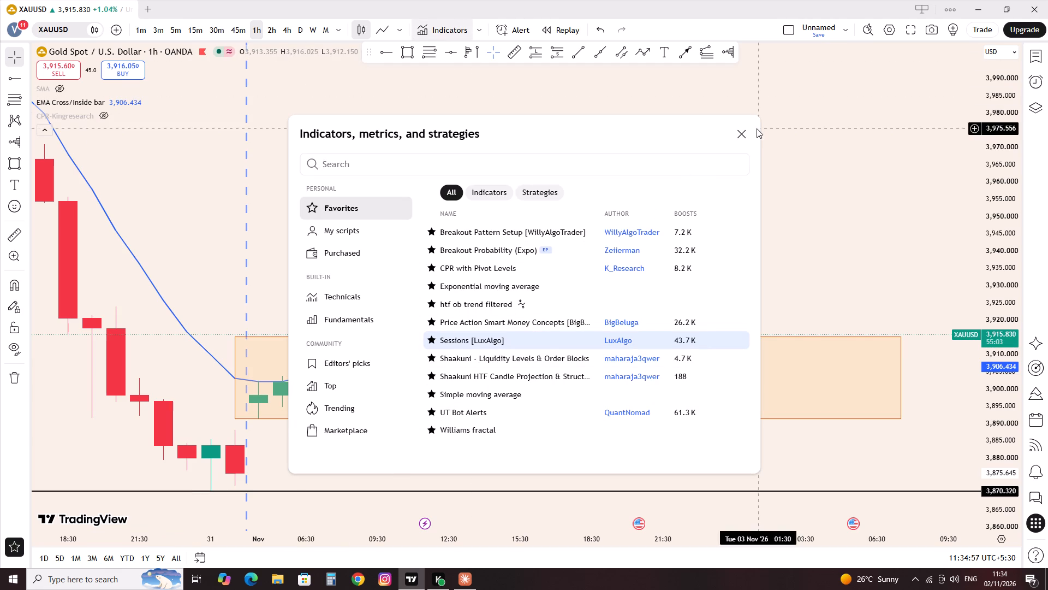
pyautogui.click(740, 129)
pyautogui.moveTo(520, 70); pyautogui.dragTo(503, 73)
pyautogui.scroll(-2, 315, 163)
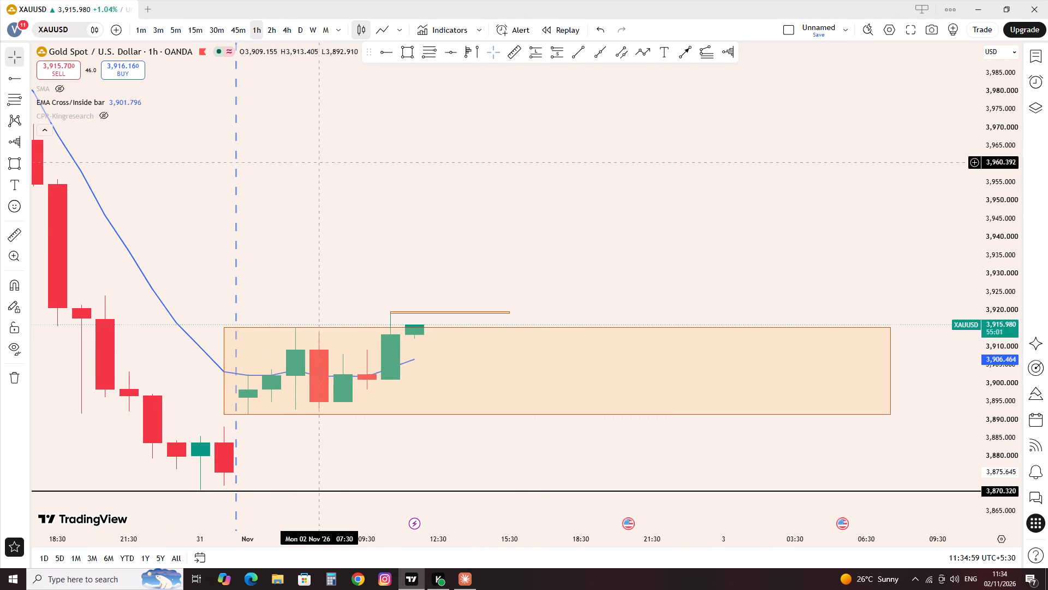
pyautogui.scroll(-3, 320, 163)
# On the XAUUSD 4-hour chart, draw a rectangle over the 30 October 10:30 candle's range, 4,011.630 to 3,965.150, extended to 4 November.
pyautogui.click(291, 33)
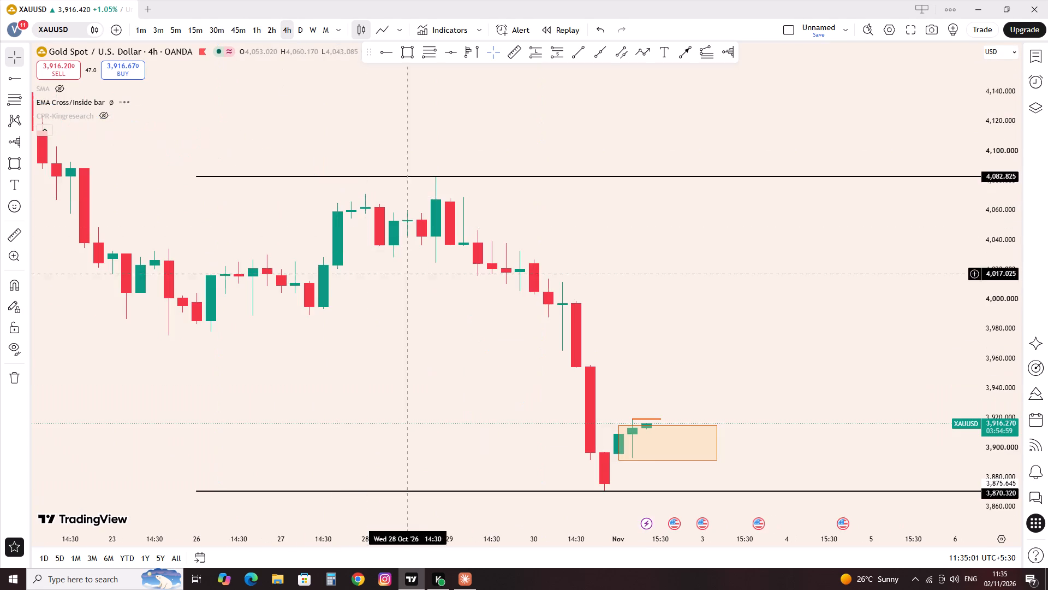
pyautogui.scroll(-2, 443, 309)
pyautogui.scroll(-1, 537, 335)
pyautogui.scroll(-1, 579, 356)
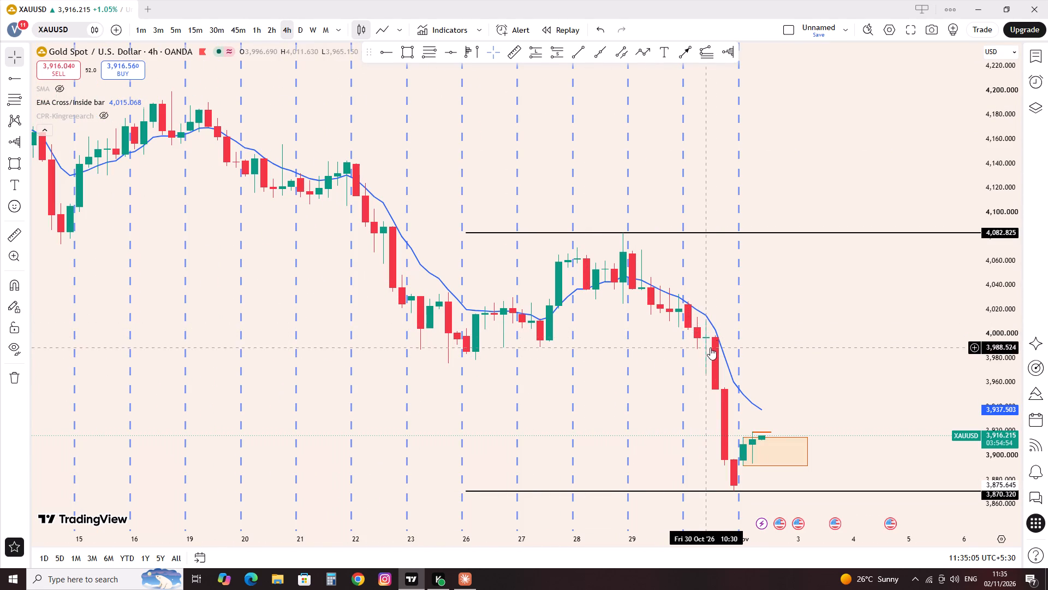
pyautogui.scroll(2, 706, 327)
pyautogui.click(404, 53)
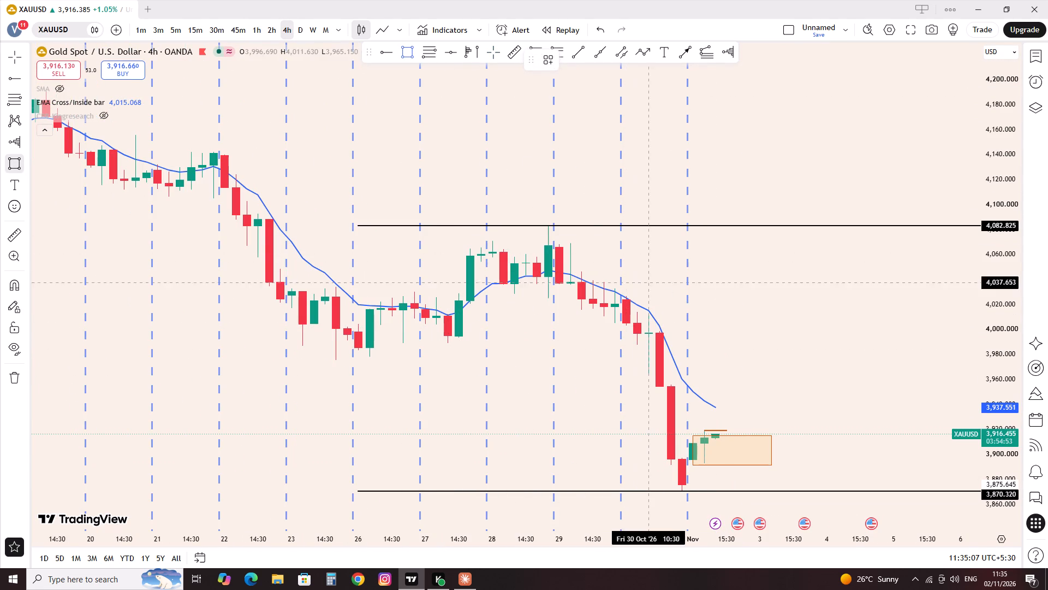
pyautogui.keyDown('ctrl'); pyautogui.click(647, 308); pyautogui.keyUp('ctrl')
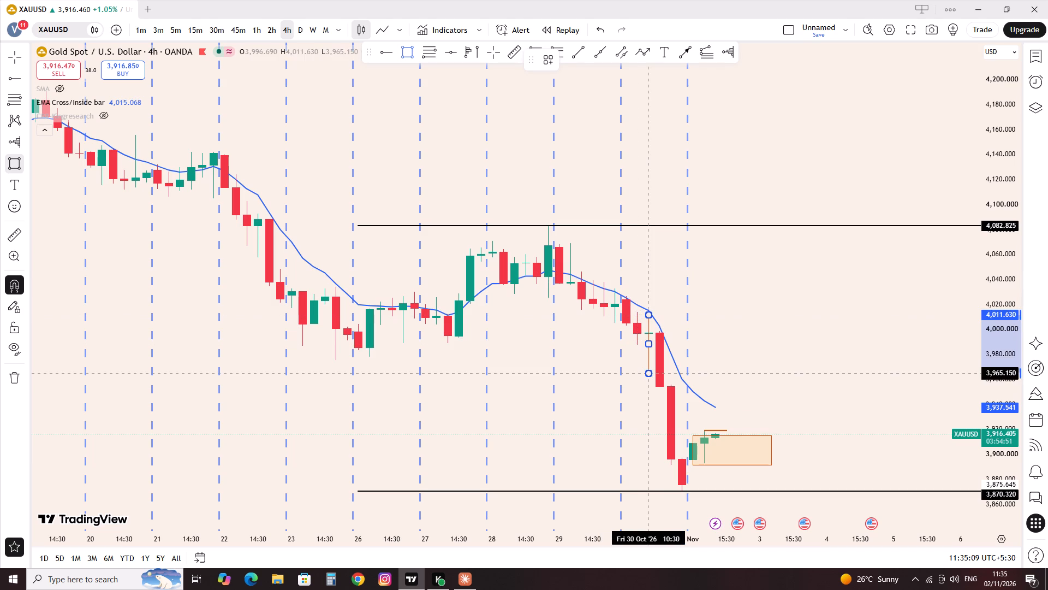
pyautogui.keyDown('ctrl'); pyautogui.click(650, 376); pyautogui.keyUp('ctrl')
pyautogui.moveTo(651, 345); pyautogui.dragTo(844, 386)
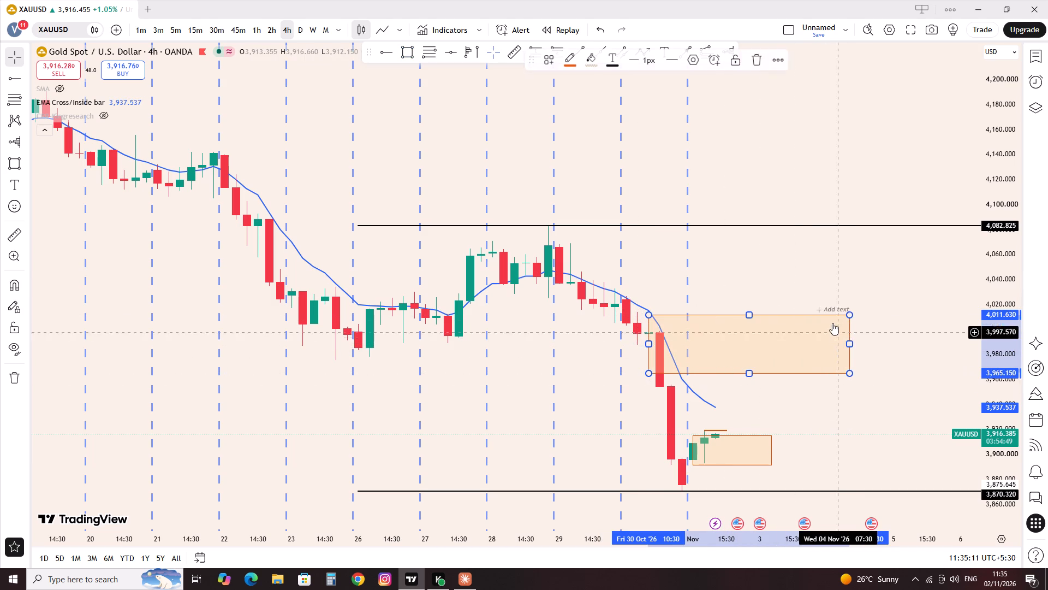
# Label the 30 October candle's rectangle "4h ob".
pyautogui.click(832, 304)
pyautogui.click(833, 310)
pyautogui.click(839, 315)
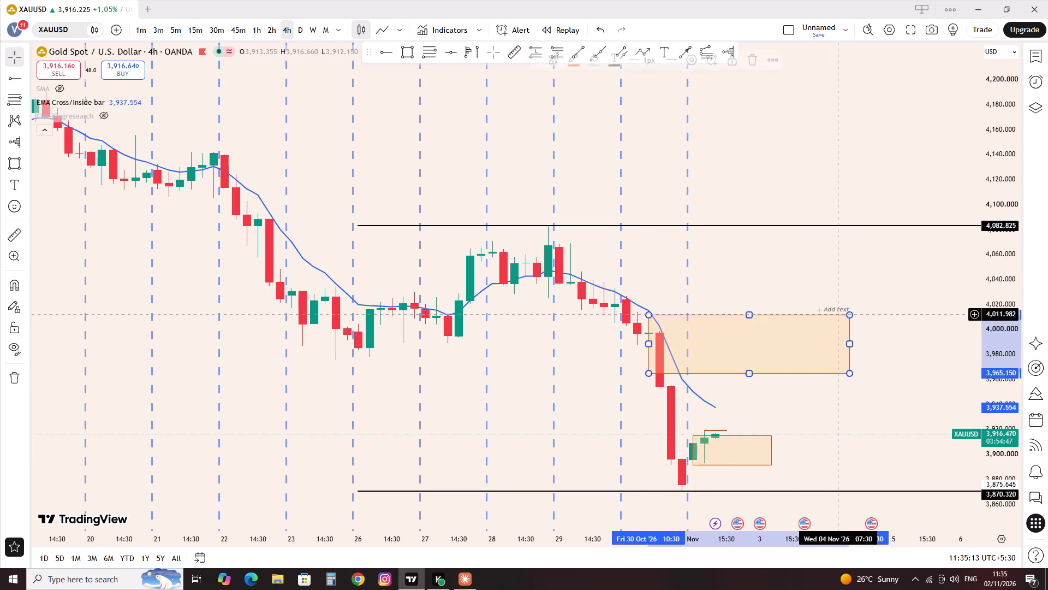
pyautogui.click(835, 305)
pyautogui.click(839, 315)
pyautogui.click(839, 306)
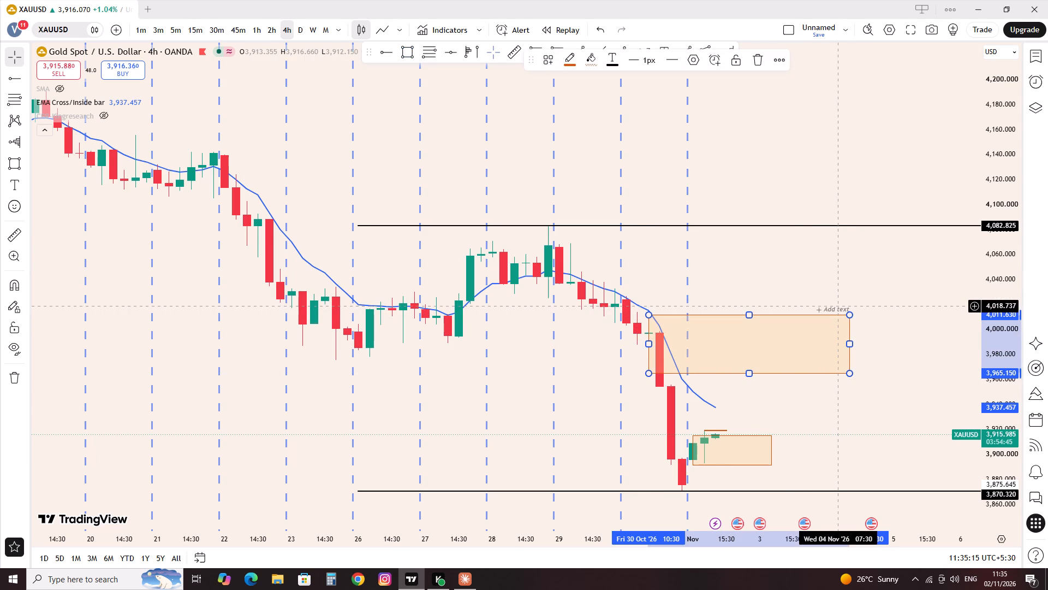
pyautogui.press('4')
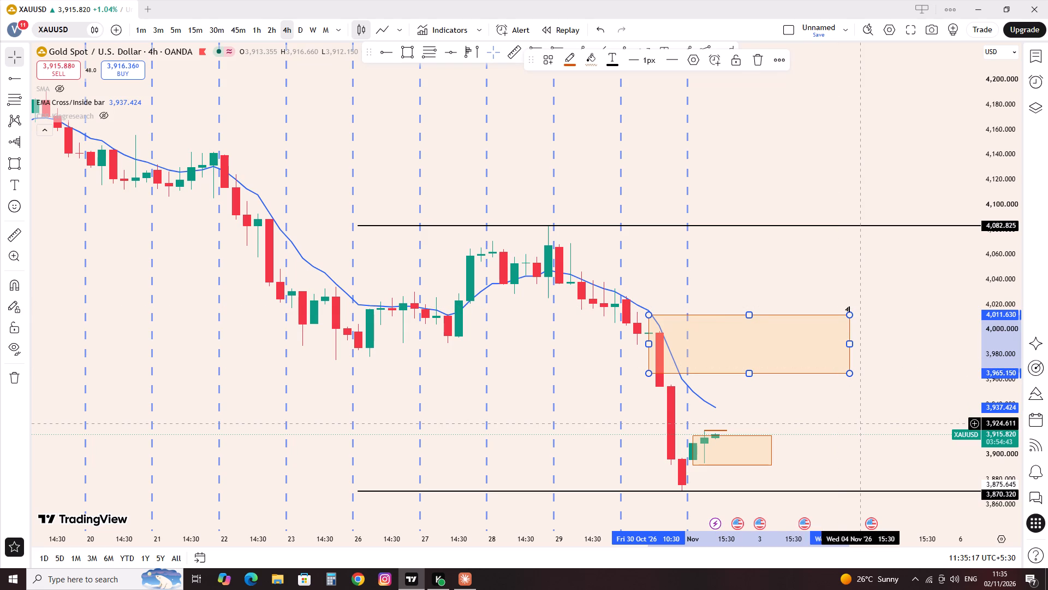
pyautogui.press('h')
pyautogui.press('space')
pyautogui.write('ob')
pyautogui.press('space')
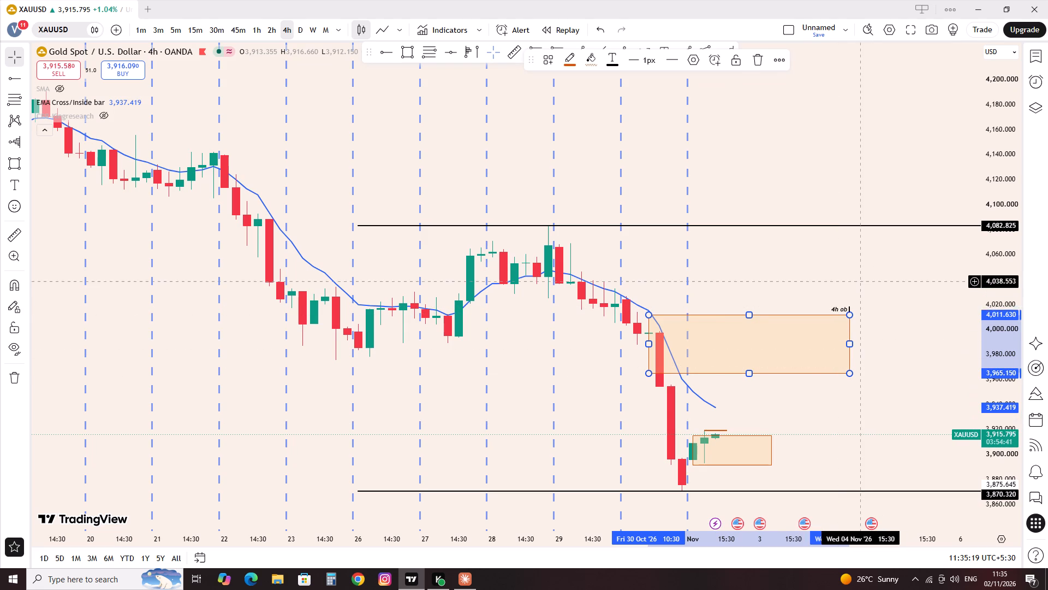
pyautogui.click(862, 281)
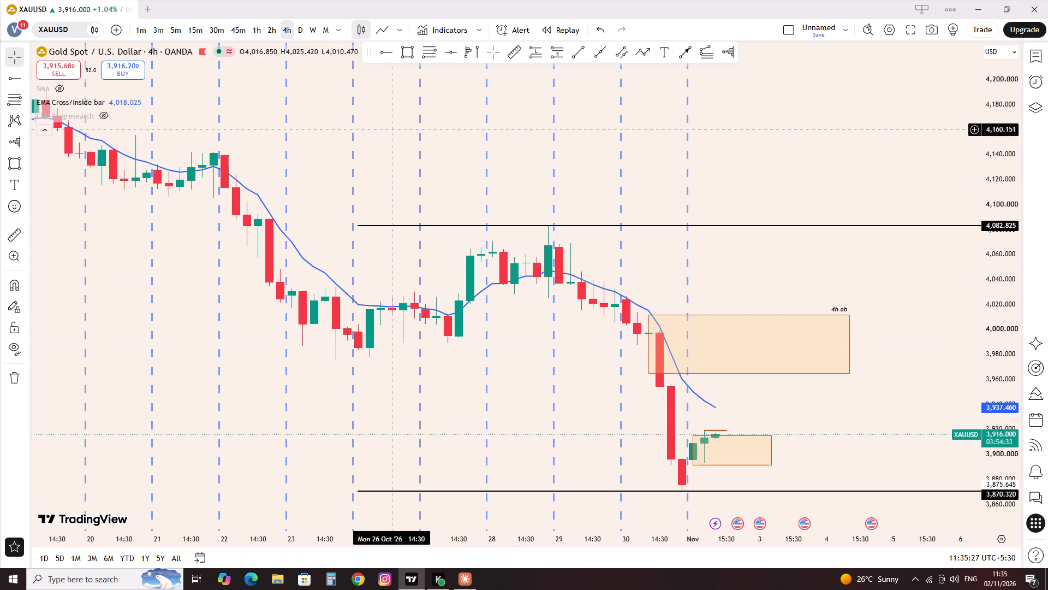
# Draw a horizontal ray from the 27 October 10:30 candle's low at 3,989.160.
pyautogui.click(388, 50)
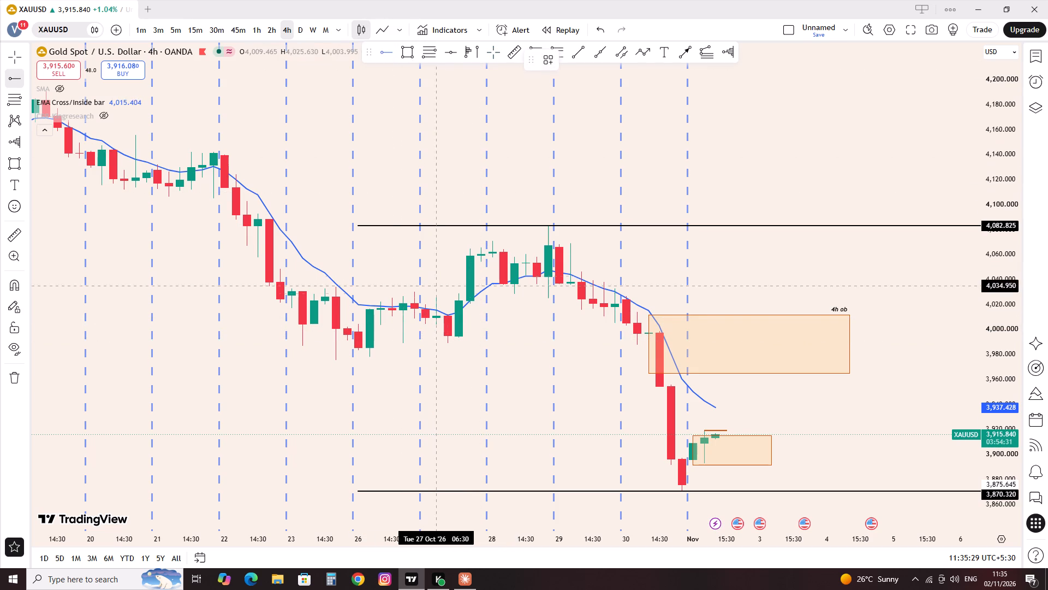
pyautogui.keyDown('ctrl'); pyautogui.click(451, 341); pyautogui.keyUp('ctrl')
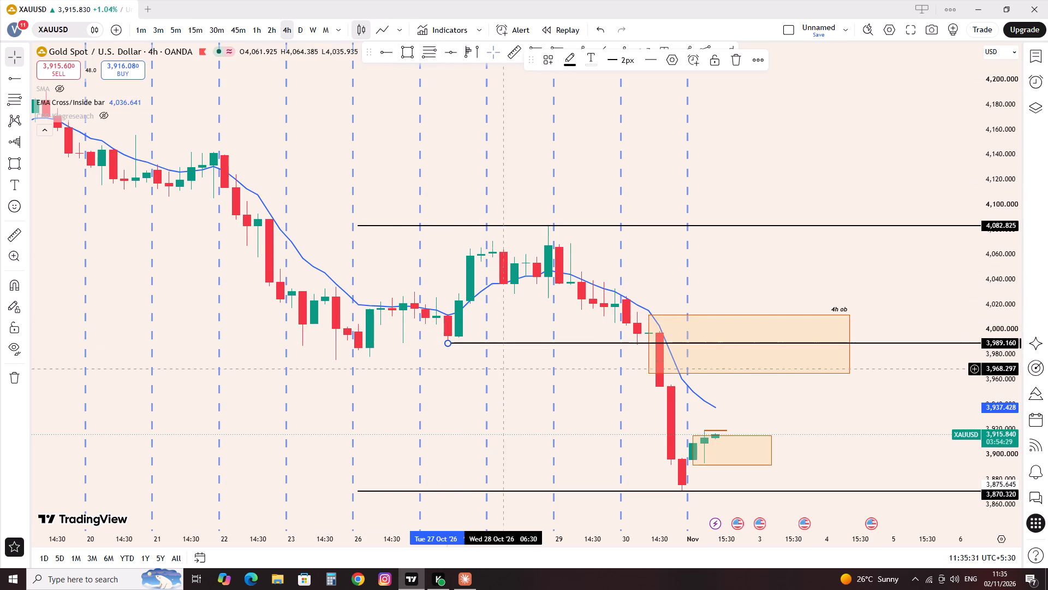
# Add the text "bb 4h" to the 3,989.160 horizontal ray, with the text alignment set to Top and Center.
pyautogui.click(741, 345)
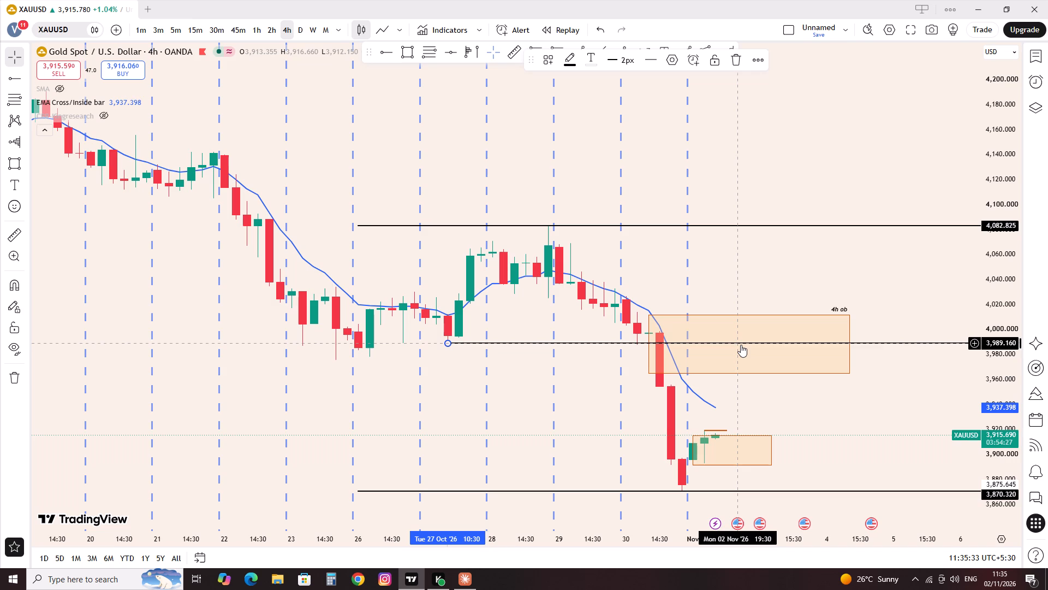
pyautogui.doubleClick(740, 344)
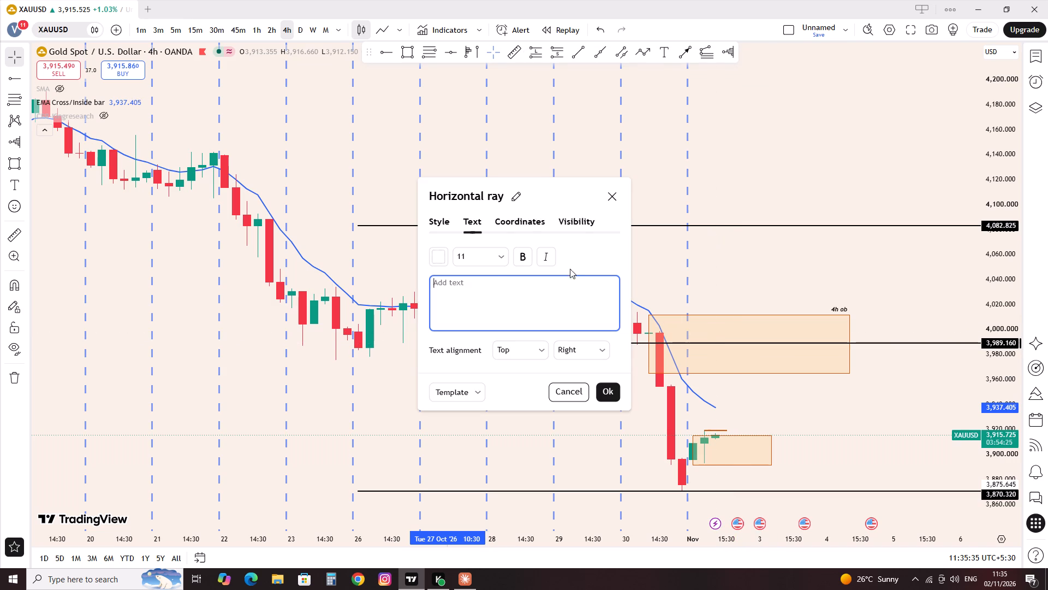
pyautogui.write('bb')
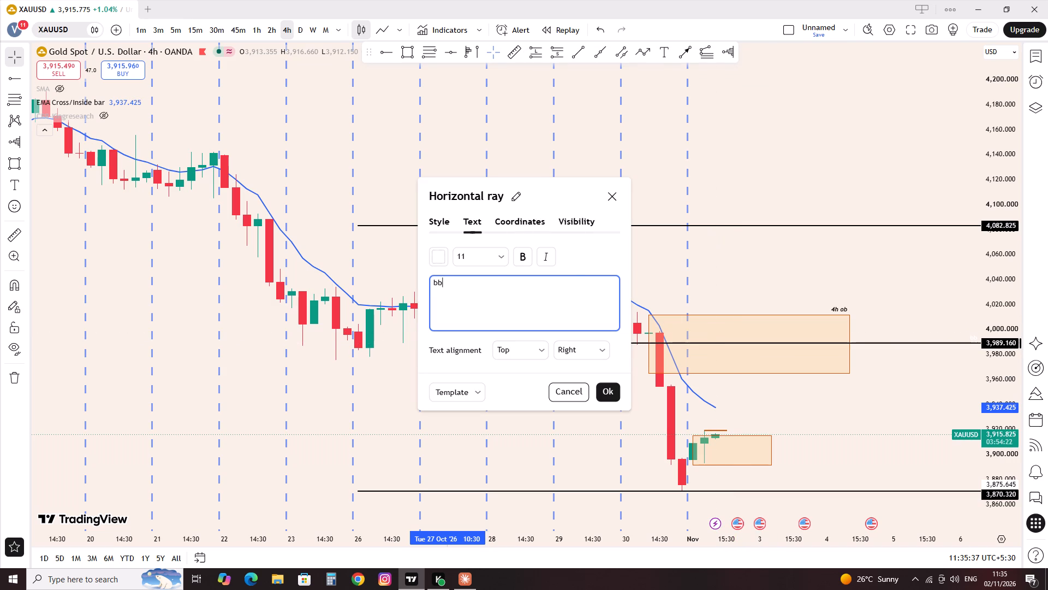
pyautogui.press('space')
pyautogui.write('4h')
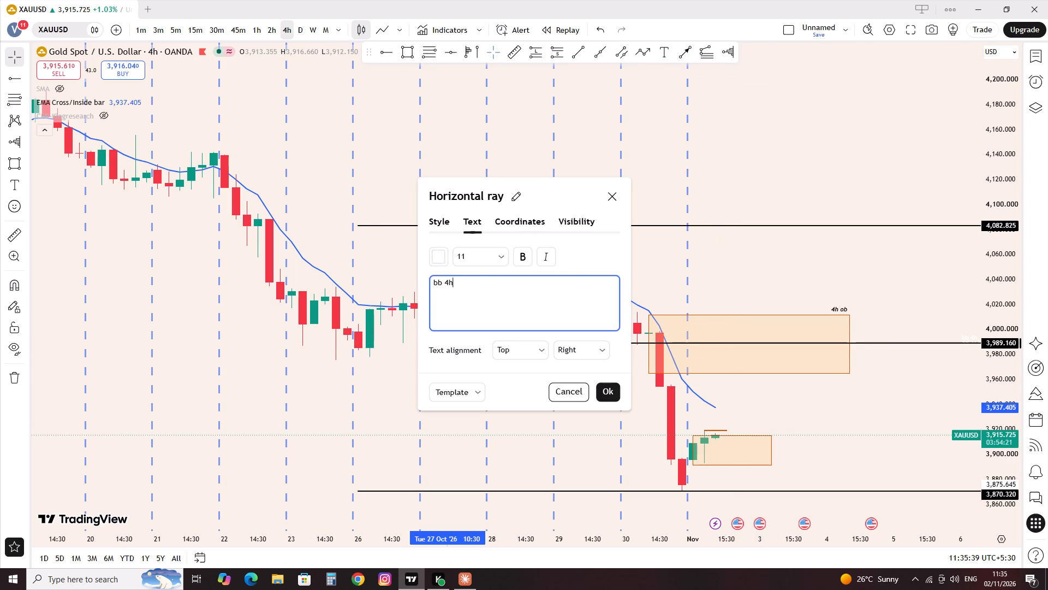
pyautogui.click(529, 351)
pyautogui.click(529, 351)
pyautogui.click(564, 355)
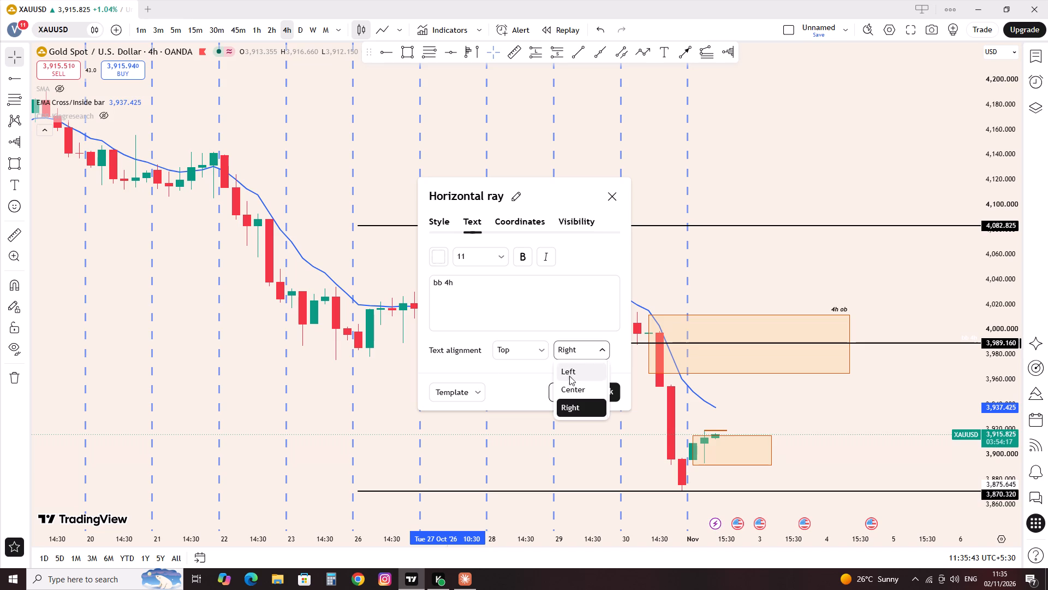
pyautogui.click(575, 391)
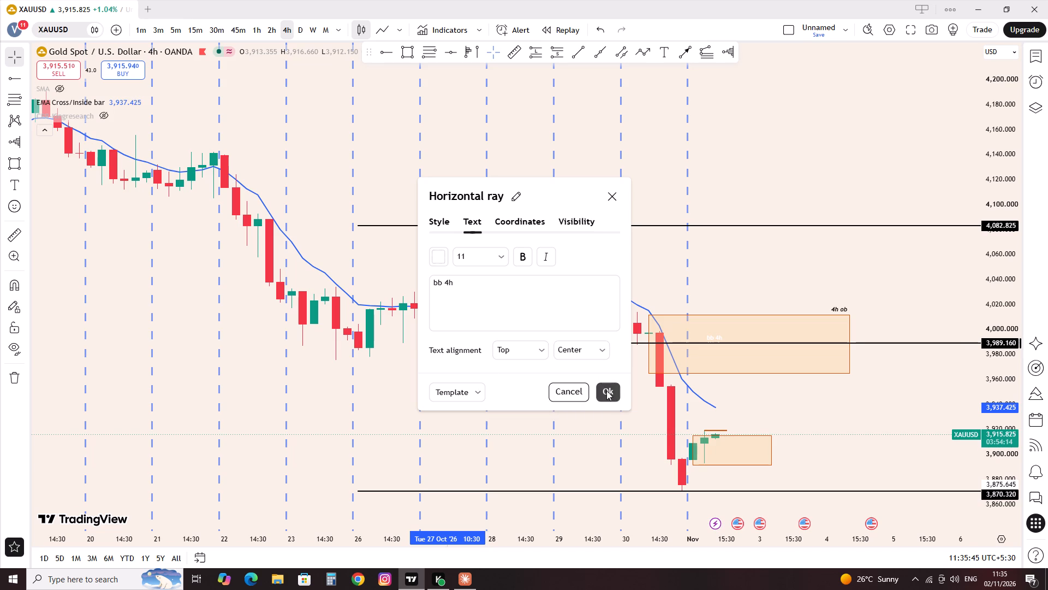
pyautogui.click(606, 391)
pyautogui.click(572, 394)
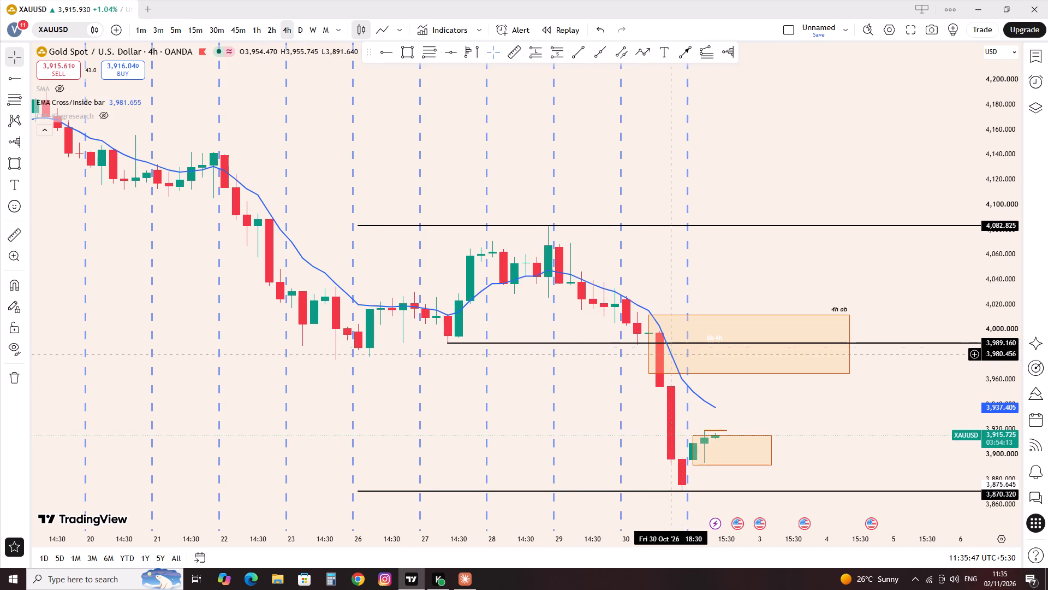
# Set the "bb 4h" text on the 3,989.160 horizontal ray to black.
pyautogui.click(697, 343)
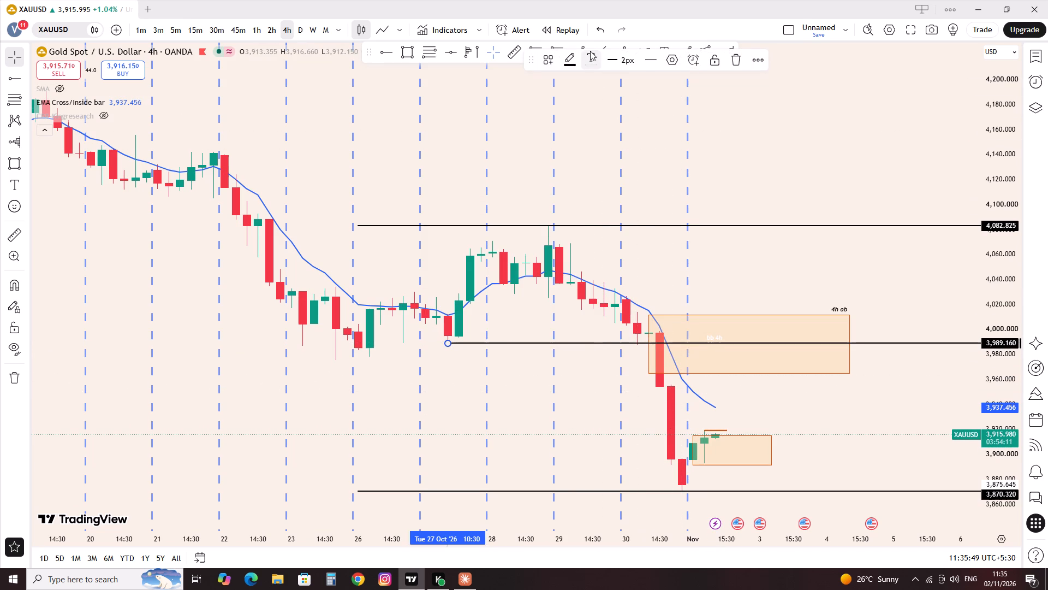
pyautogui.click(590, 51)
pyautogui.click(710, 87)
pyautogui.click(729, 250)
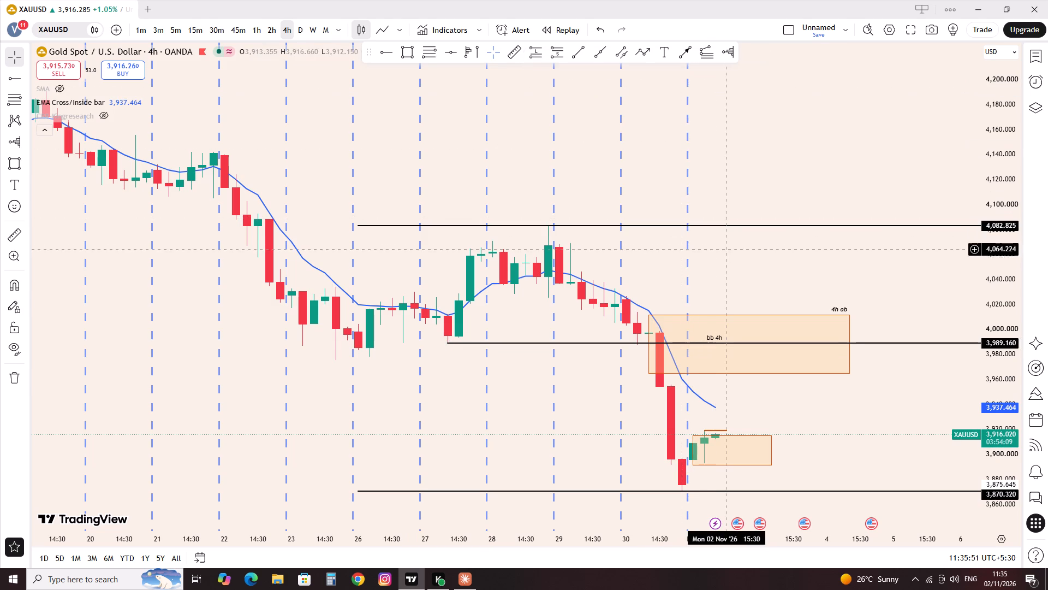
# Switch the XAUUSD chart to the 1-hour timeframe.
pyautogui.scroll(2, 691, 319)
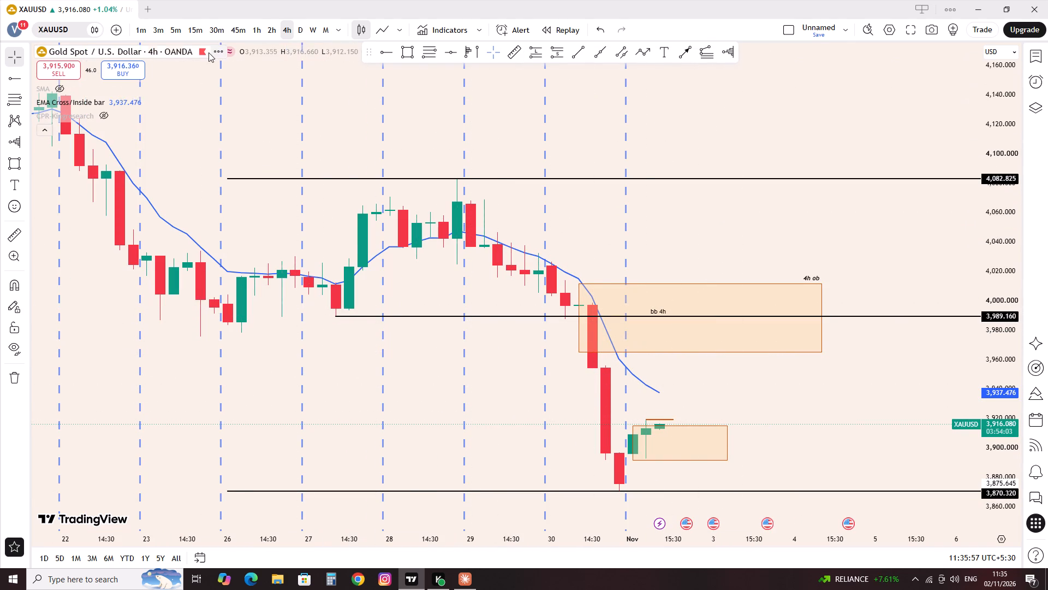
pyautogui.click(251, 27)
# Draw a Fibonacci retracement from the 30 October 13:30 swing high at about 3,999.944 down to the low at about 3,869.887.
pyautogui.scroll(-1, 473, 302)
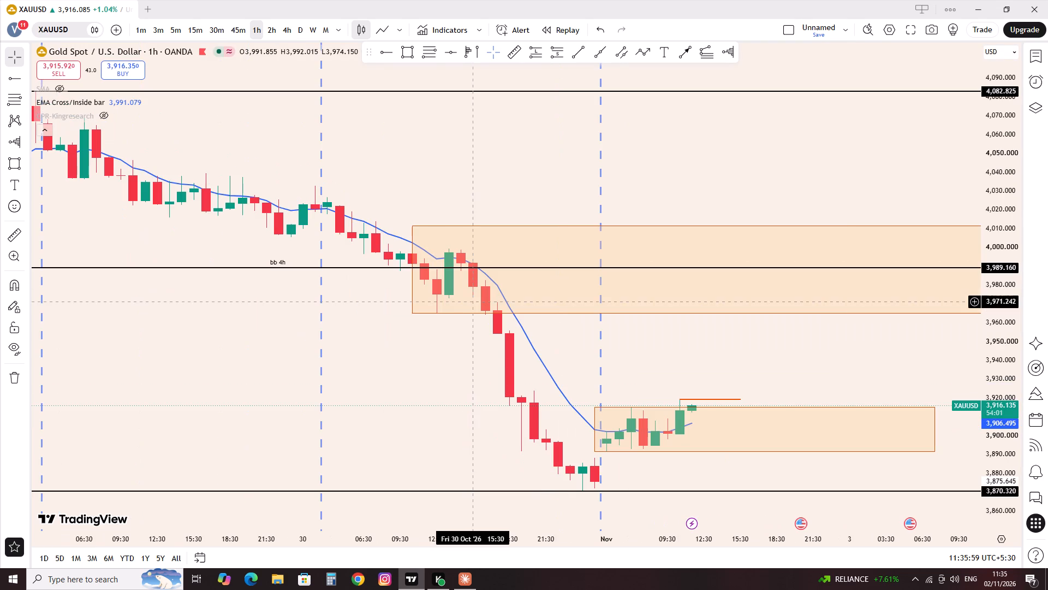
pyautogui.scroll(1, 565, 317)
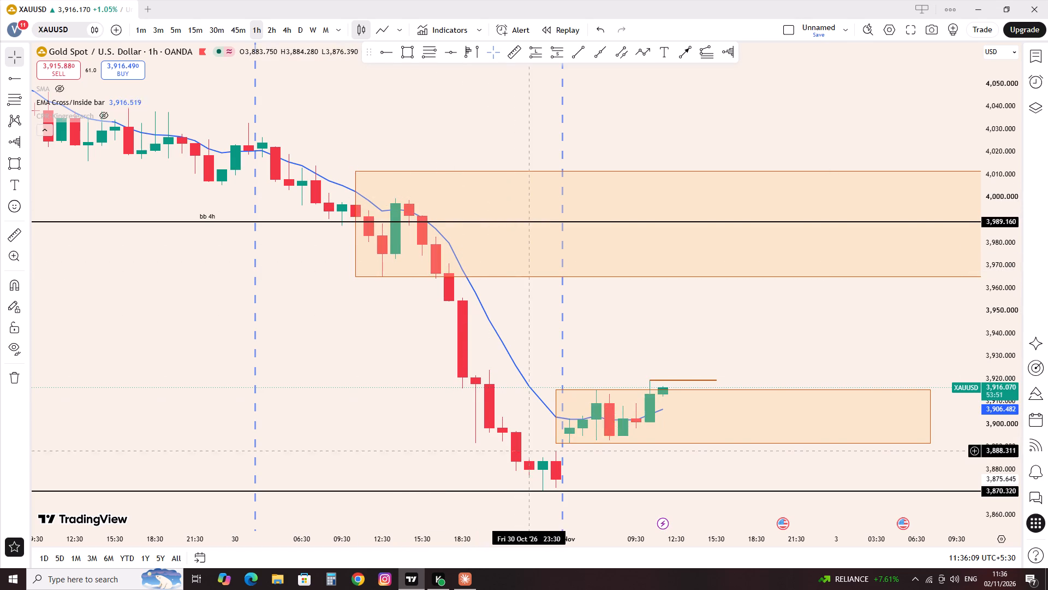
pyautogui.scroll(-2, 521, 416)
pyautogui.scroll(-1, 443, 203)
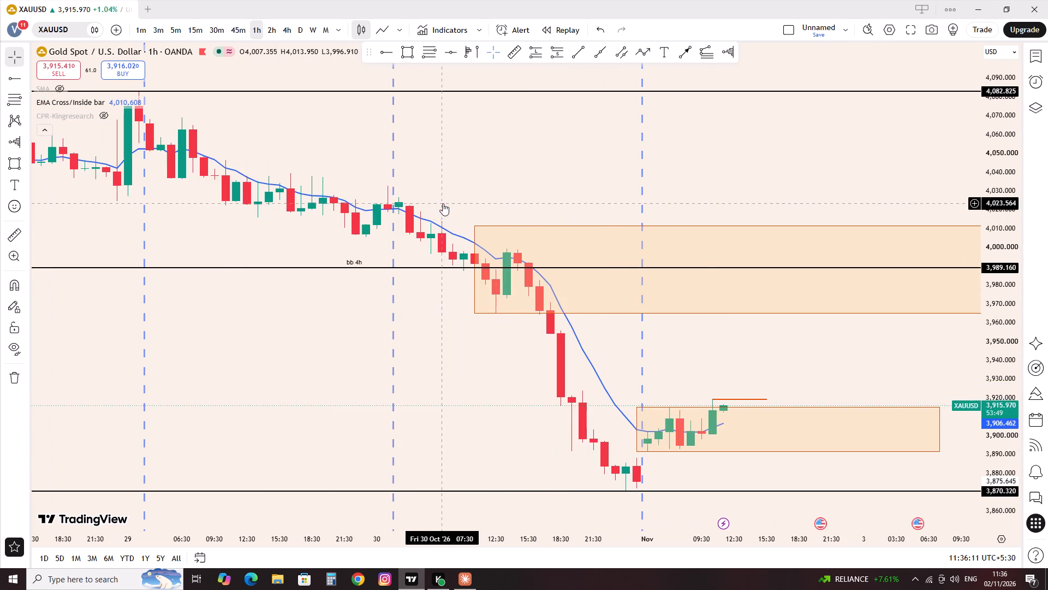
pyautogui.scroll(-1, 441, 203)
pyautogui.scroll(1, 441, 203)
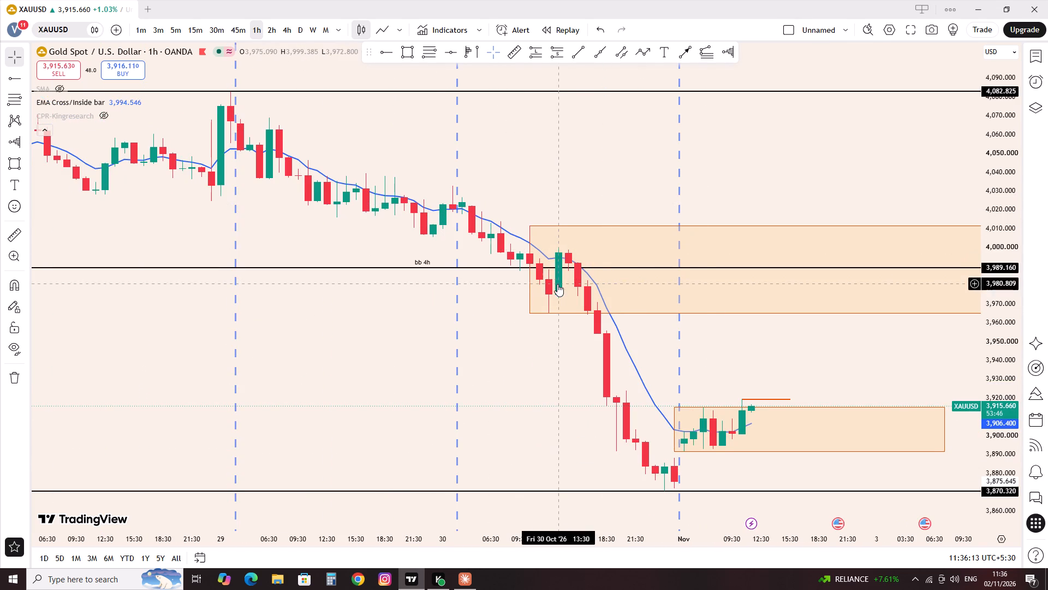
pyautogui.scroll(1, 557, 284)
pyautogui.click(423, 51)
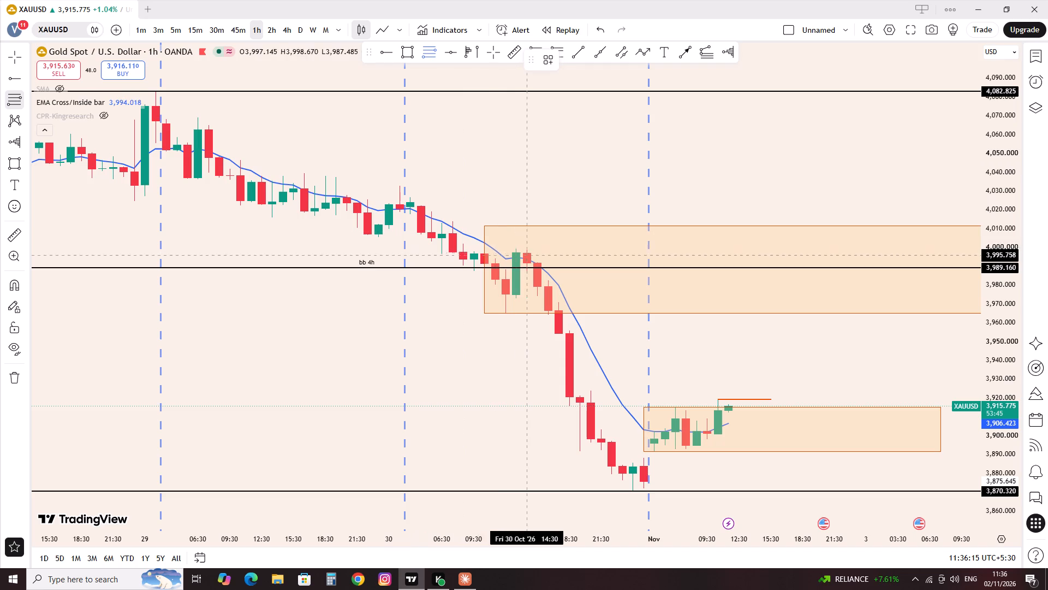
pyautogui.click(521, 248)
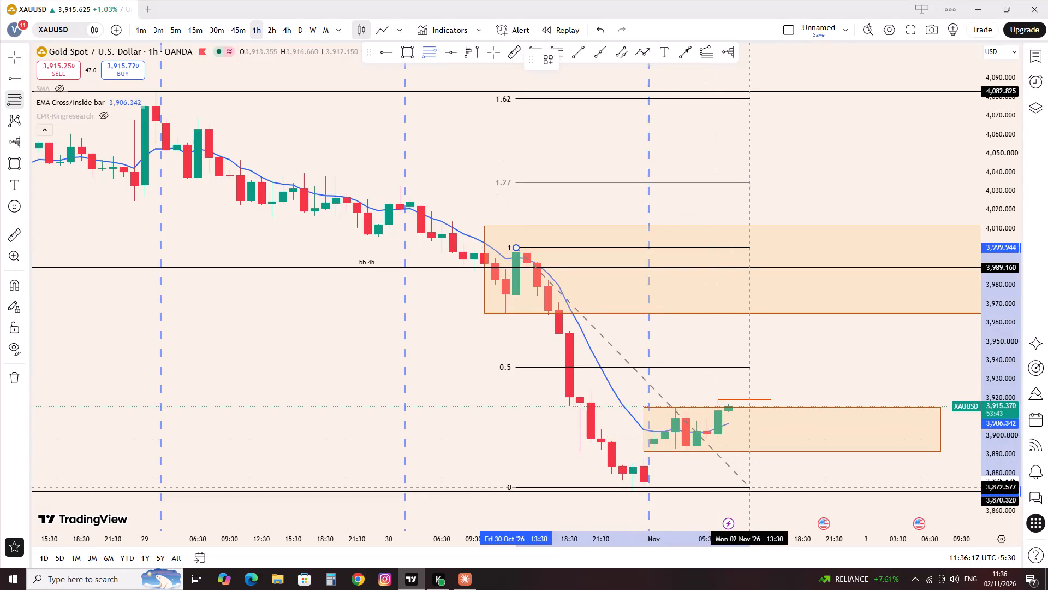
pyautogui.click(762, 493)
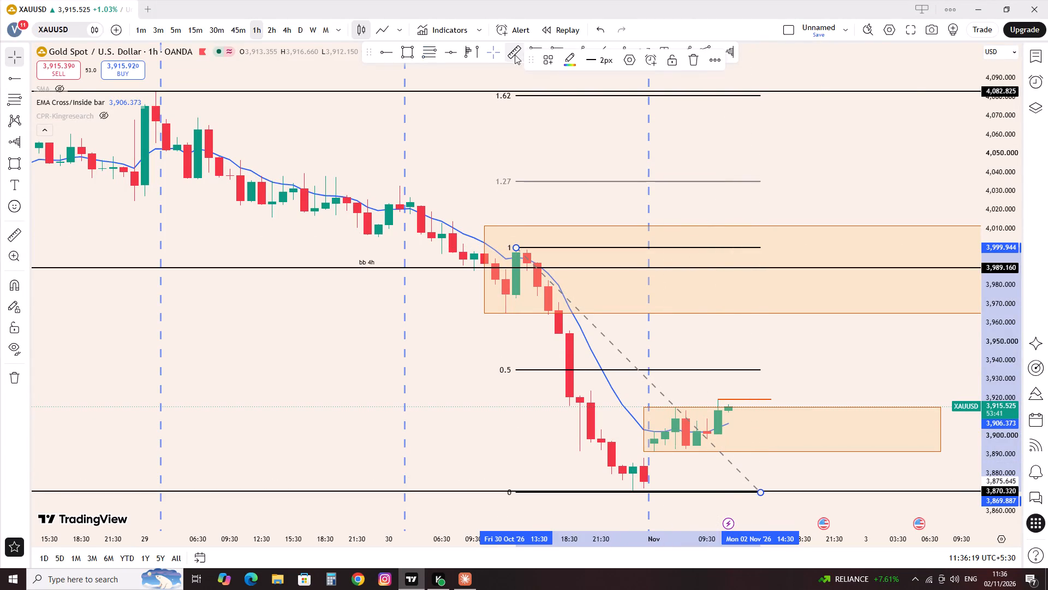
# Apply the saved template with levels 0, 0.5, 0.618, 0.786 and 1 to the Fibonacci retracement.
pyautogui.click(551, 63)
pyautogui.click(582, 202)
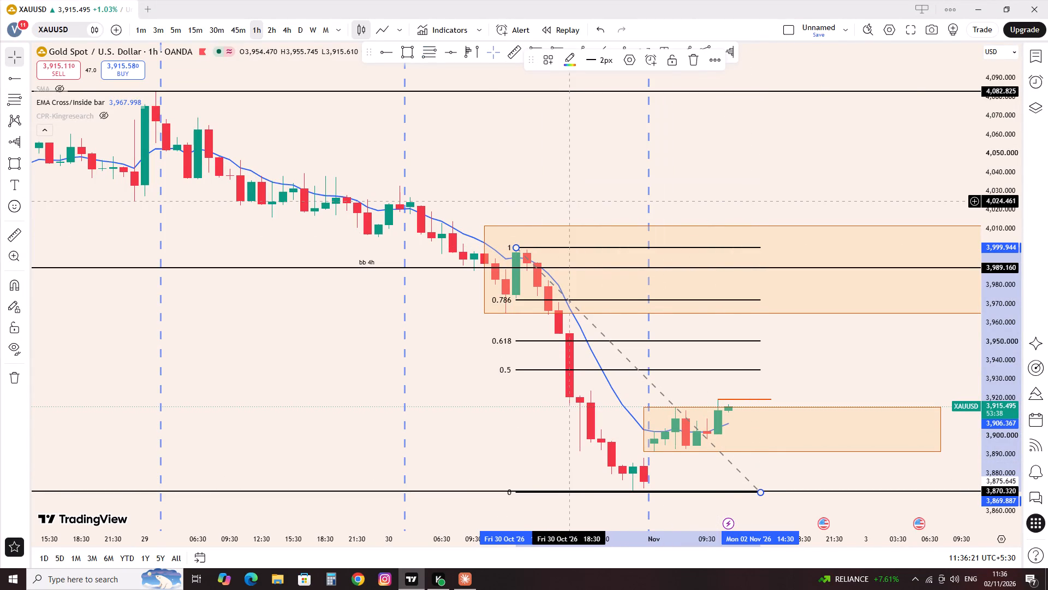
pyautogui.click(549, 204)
# Draw a rectangle from the 30 October 17:30 candle, about 3,953.481 to 3,921.363, extended to about 21:30 on 2 November.
pyautogui.scroll(2, 592, 174)
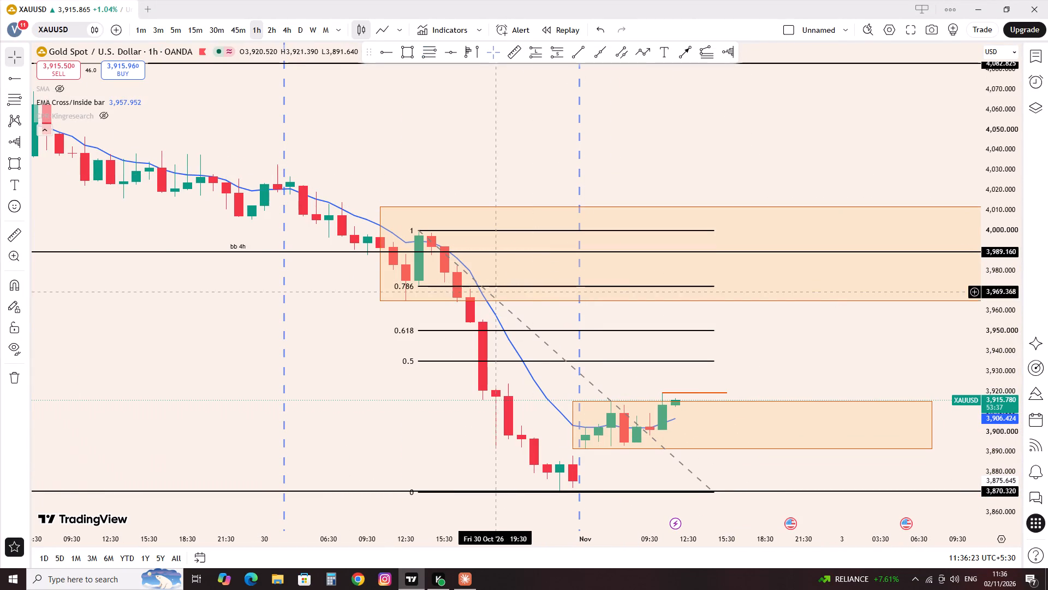
pyautogui.scroll(-9, 475, 330)
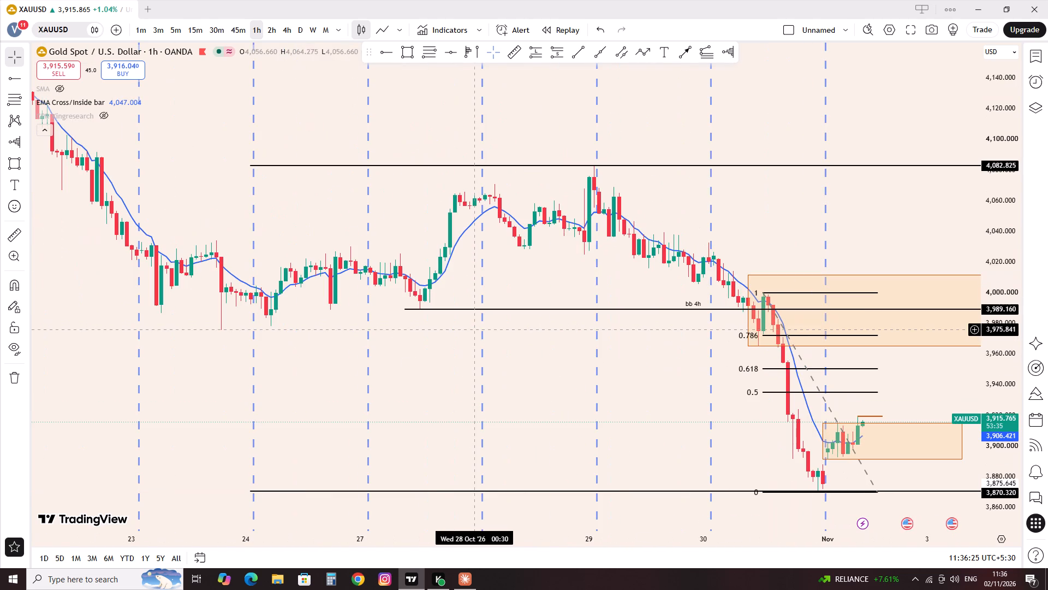
pyautogui.scroll(11, 475, 330)
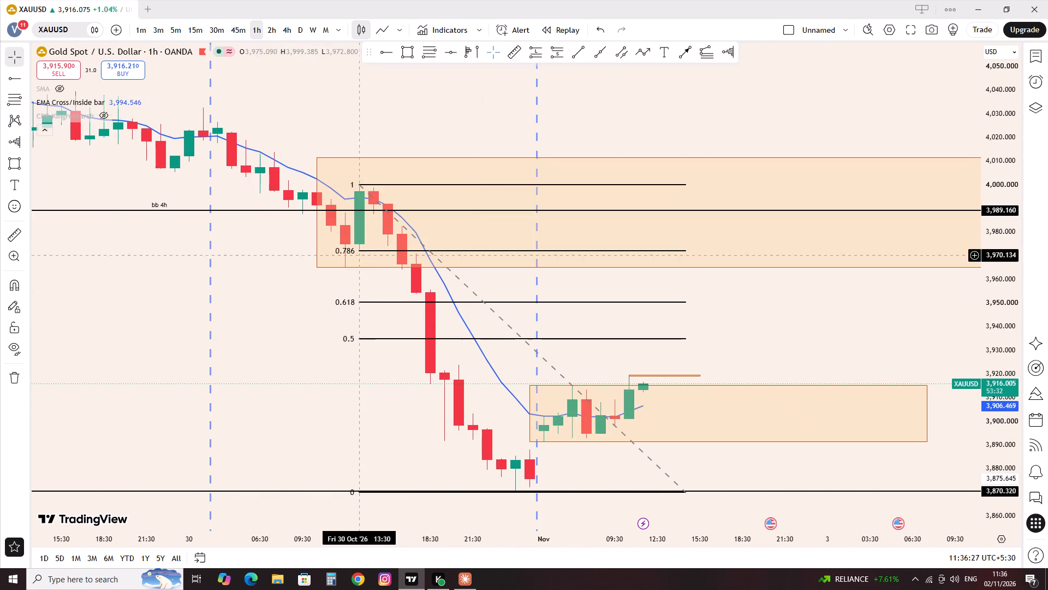
pyautogui.click(402, 56)
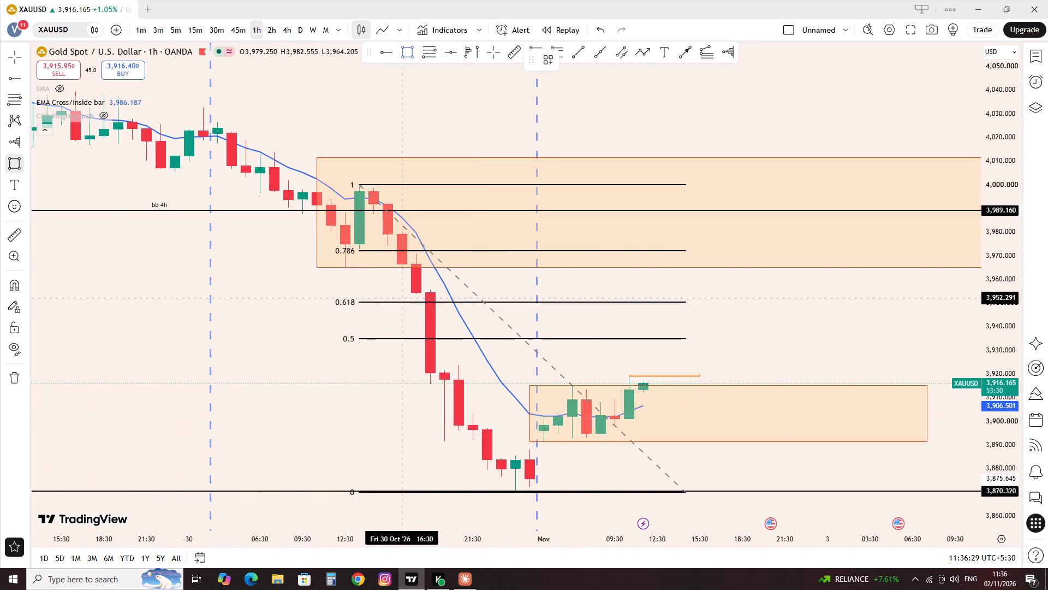
pyautogui.click(414, 295)
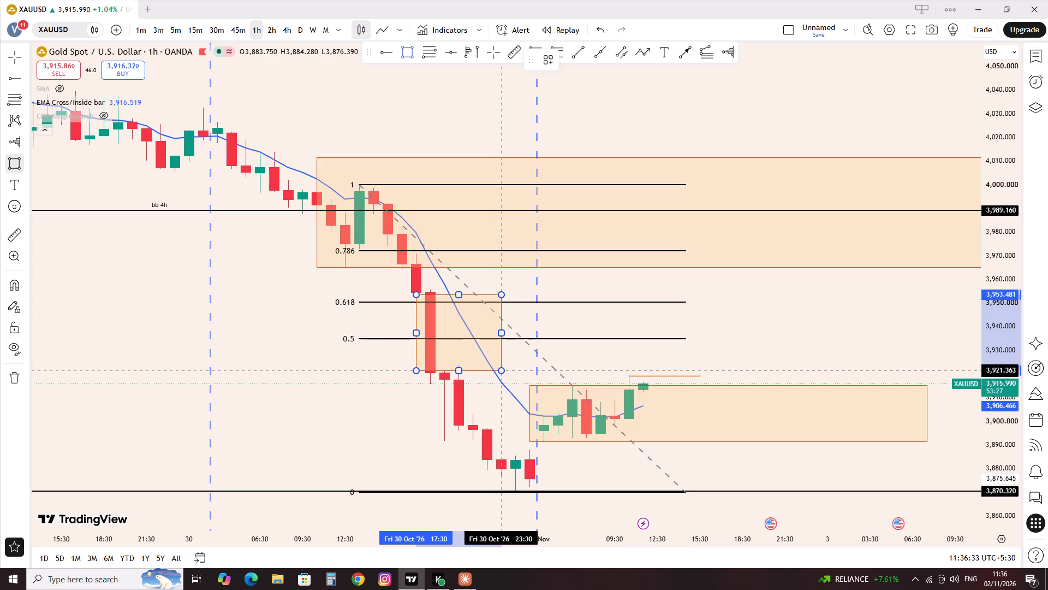
pyautogui.click(505, 371)
pyautogui.moveTo(503, 334); pyautogui.dragTo(785, 388)
pyautogui.click(841, 341)
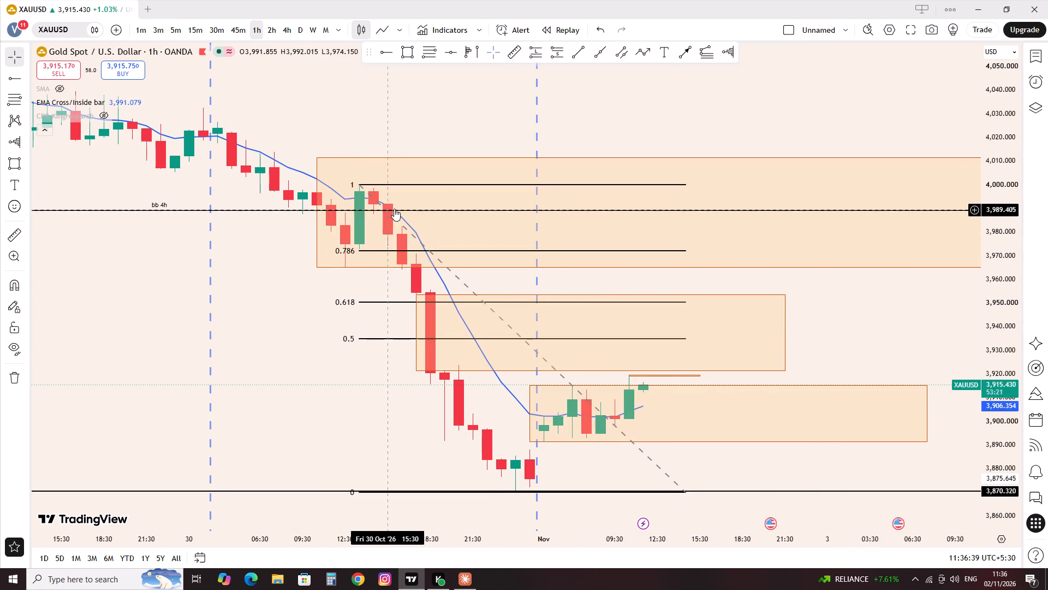
pyautogui.click(321, 157)
pyautogui.click(261, 300)
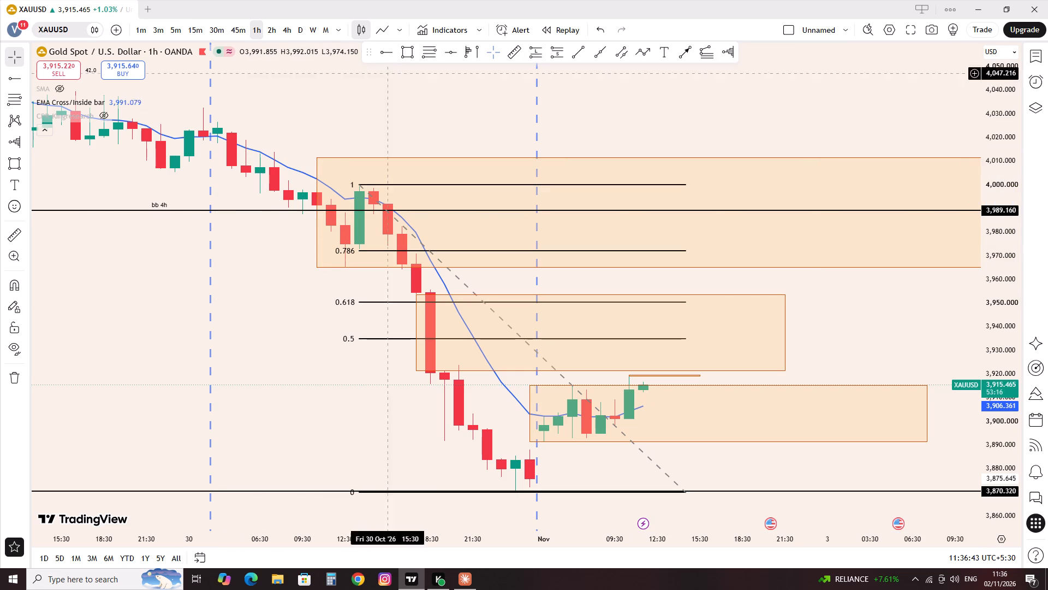
# Draw a rectangle from the 30 October 15:30 candle, about 3,992.497 to 3,971.324, extended to 23:30 on 2 November.
pyautogui.click(406, 54)
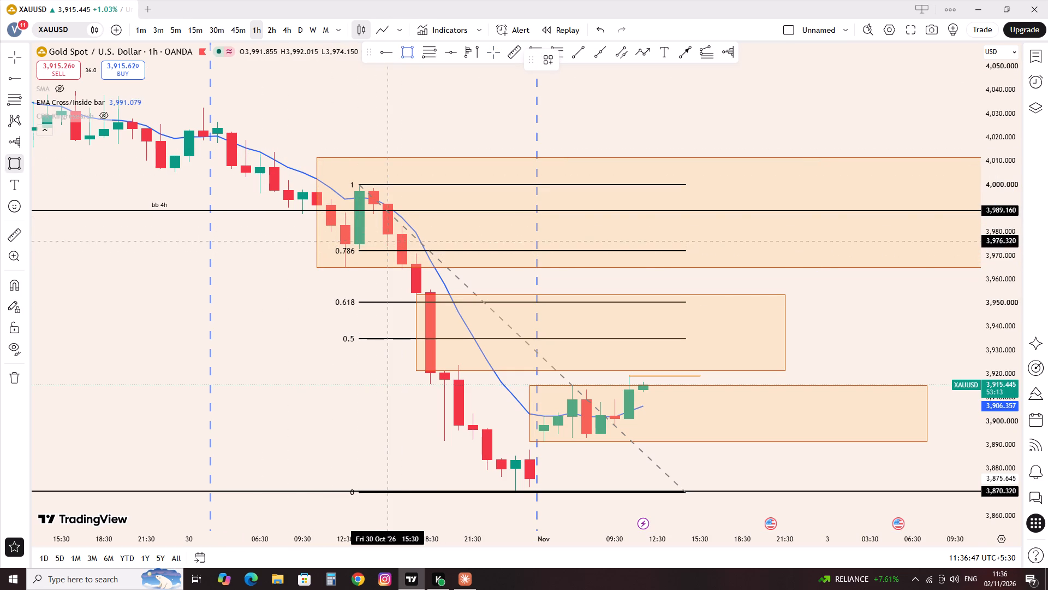
pyautogui.click(390, 203)
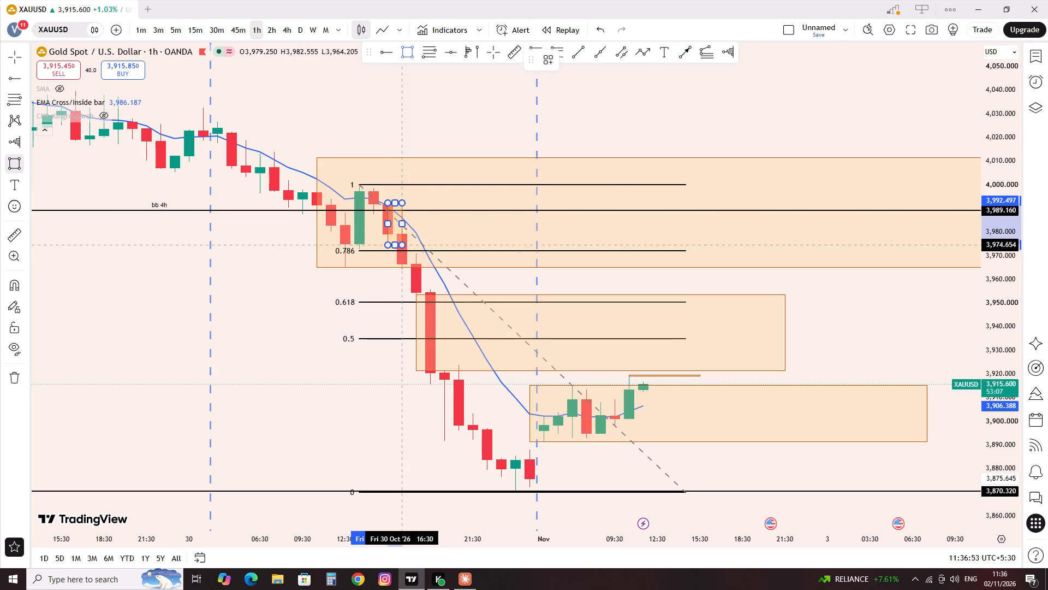
pyautogui.click(418, 253)
pyautogui.moveTo(414, 228); pyautogui.dragTo(668, 281)
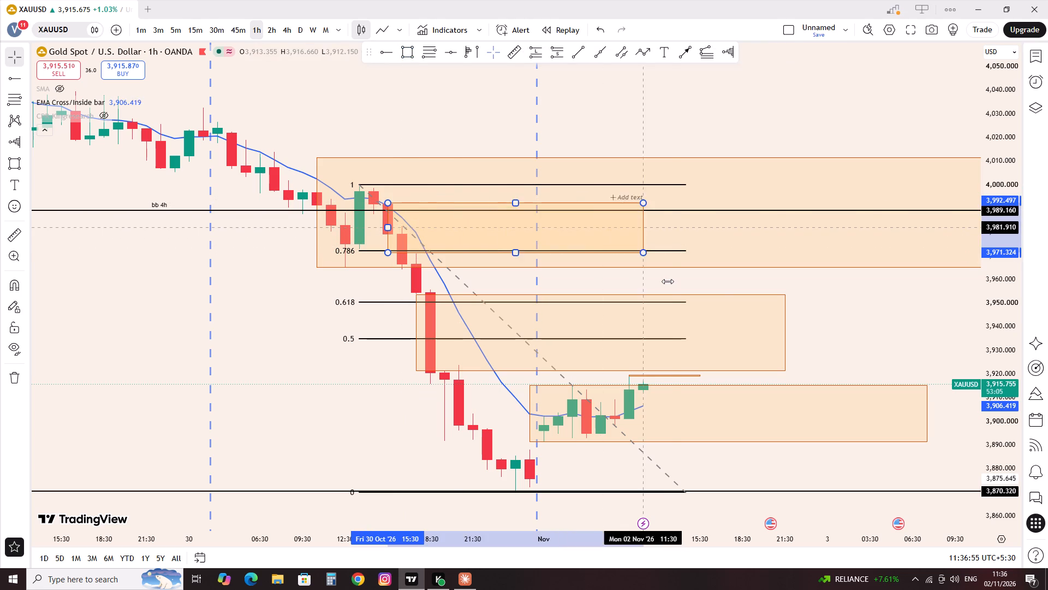
pyautogui.moveTo(668, 281); pyautogui.dragTo(809, 292)
# Recolour the new 3,992.497 to 3,971.324 rectangle with a light teal fill and a green border.
pyautogui.click(589, 61)
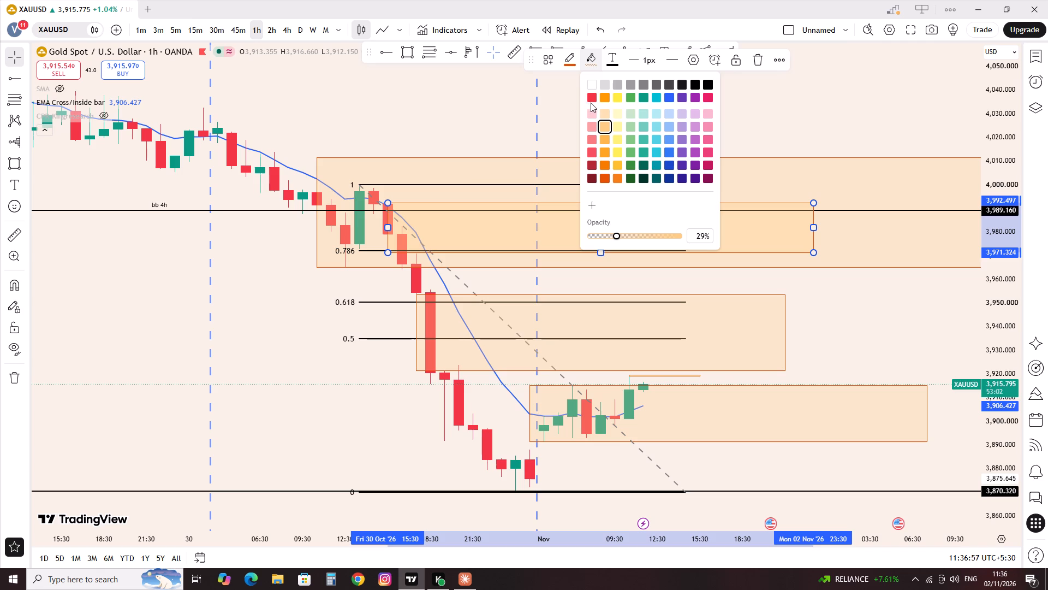
pyautogui.click(643, 115)
pyautogui.click(570, 55)
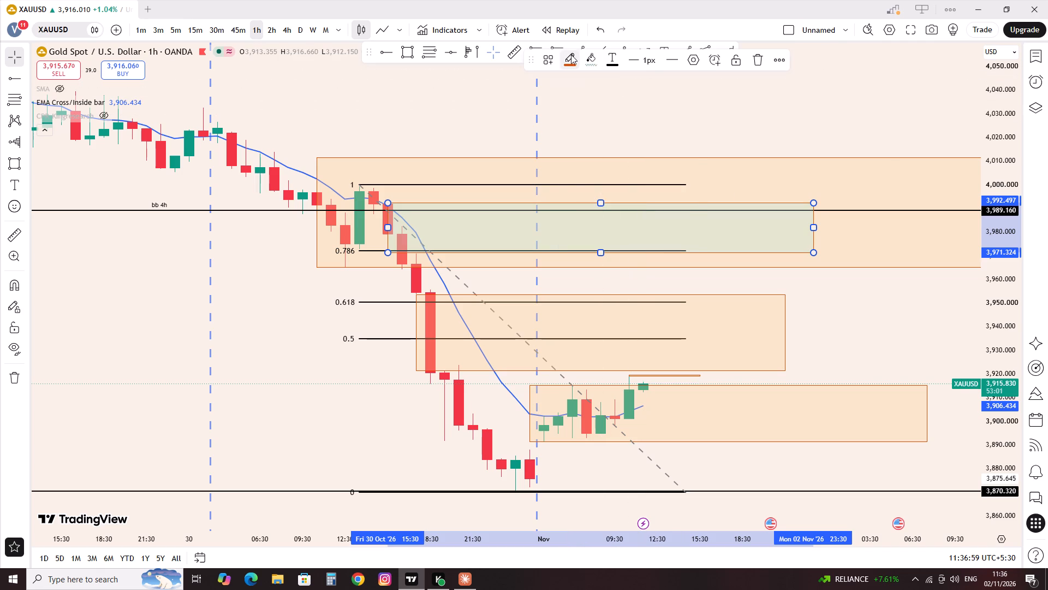
pyautogui.click(604, 98)
pyautogui.click(606, 101)
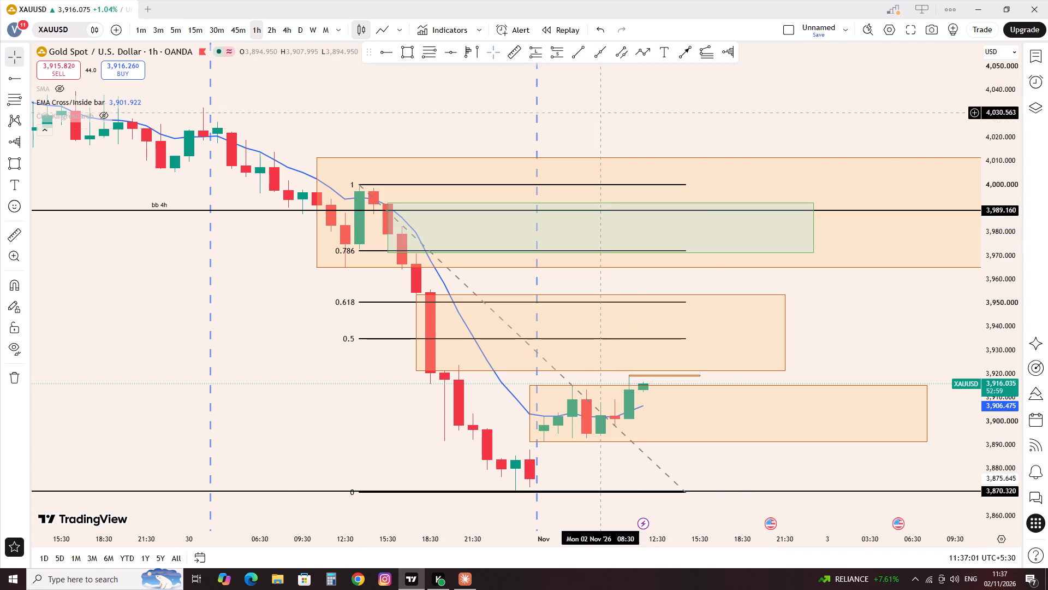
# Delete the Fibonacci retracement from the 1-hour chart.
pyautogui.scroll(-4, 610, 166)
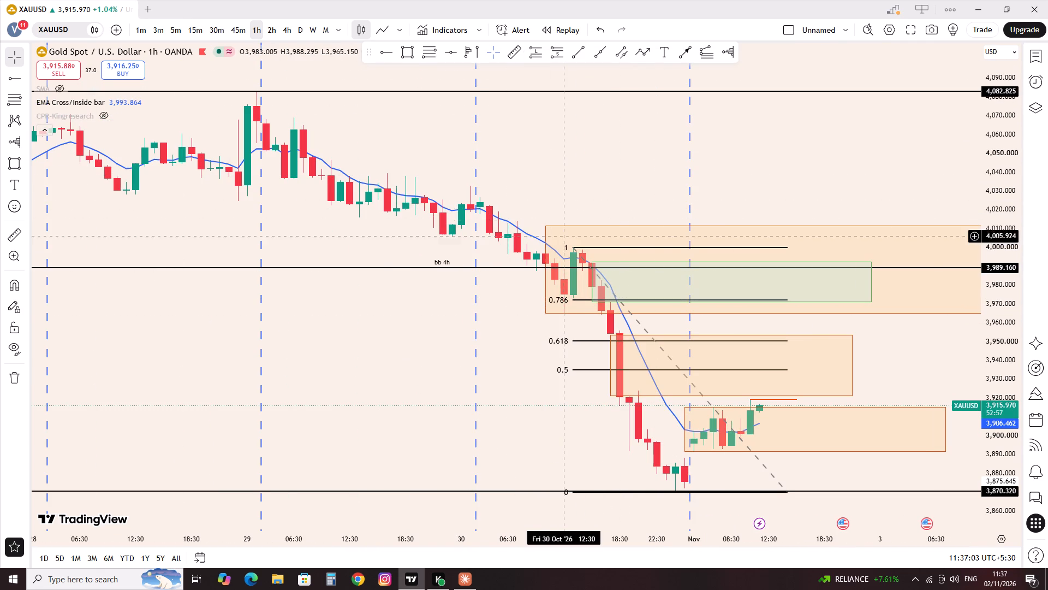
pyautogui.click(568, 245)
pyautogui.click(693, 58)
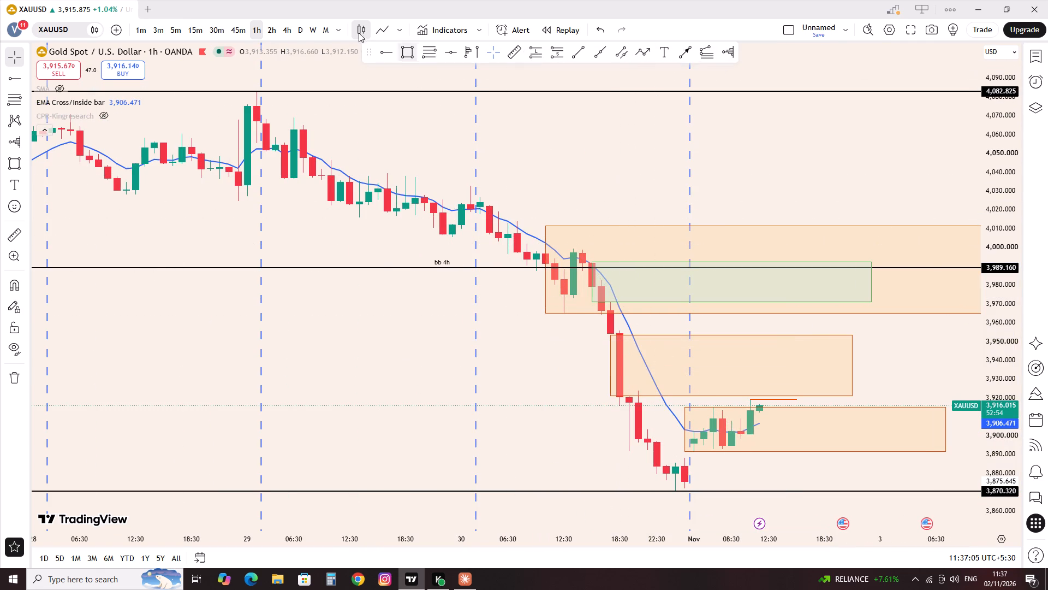
# Switch the XAUUSD chart to the 15-minute timeframe.
pyautogui.click(197, 32)
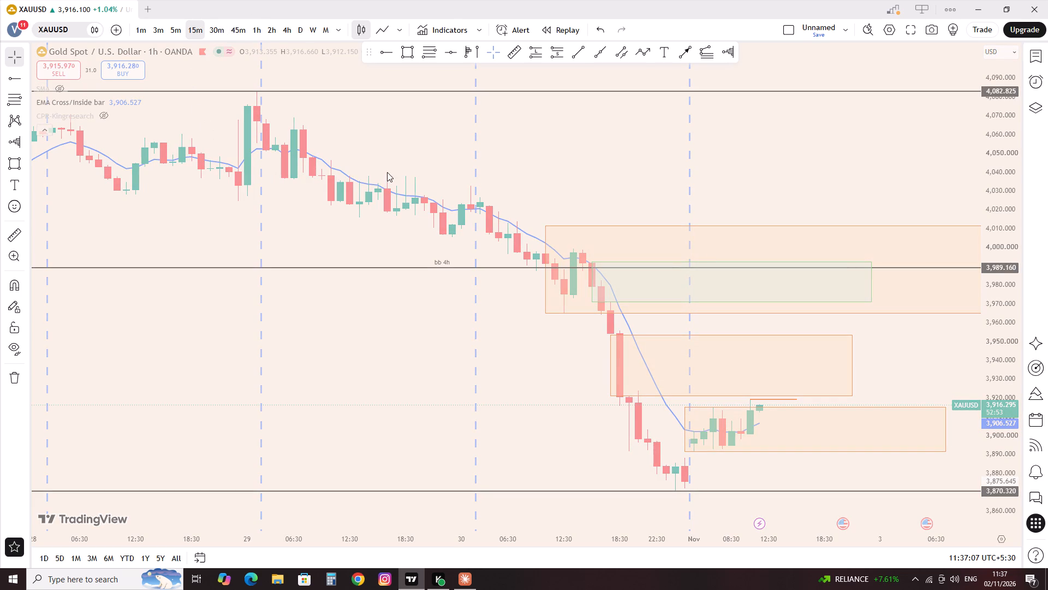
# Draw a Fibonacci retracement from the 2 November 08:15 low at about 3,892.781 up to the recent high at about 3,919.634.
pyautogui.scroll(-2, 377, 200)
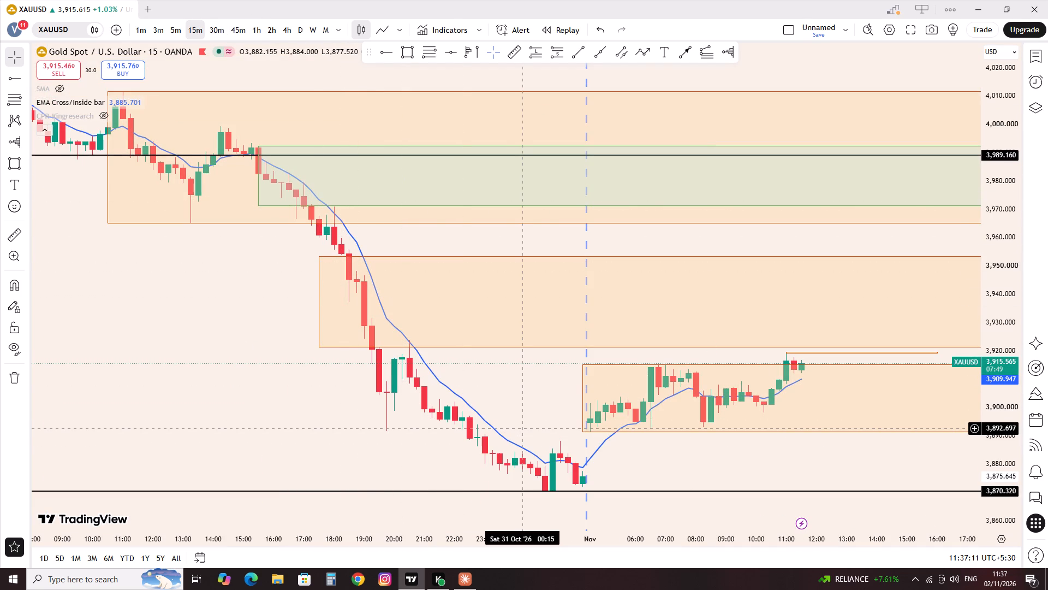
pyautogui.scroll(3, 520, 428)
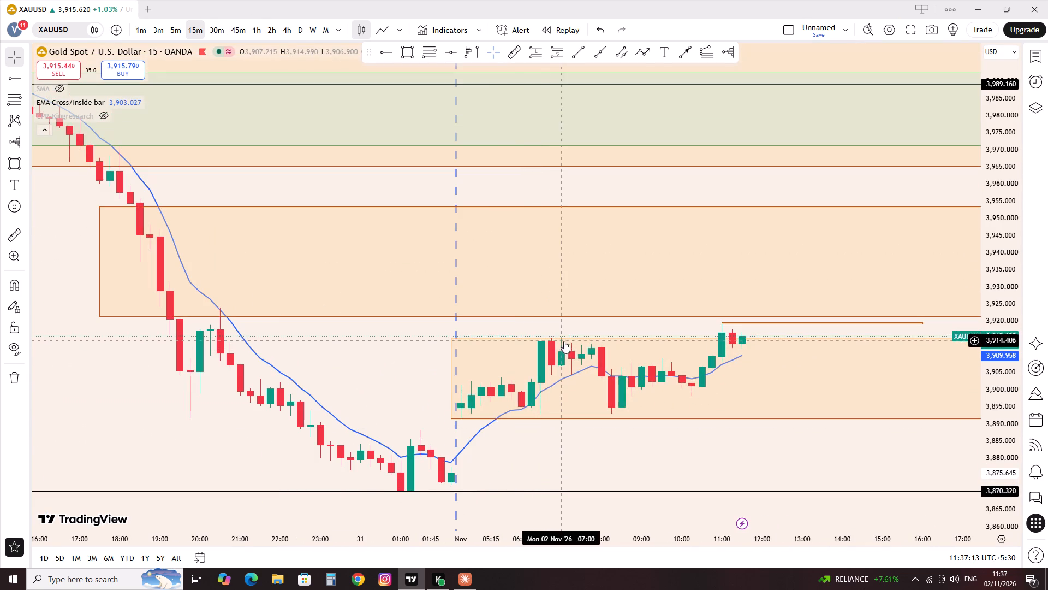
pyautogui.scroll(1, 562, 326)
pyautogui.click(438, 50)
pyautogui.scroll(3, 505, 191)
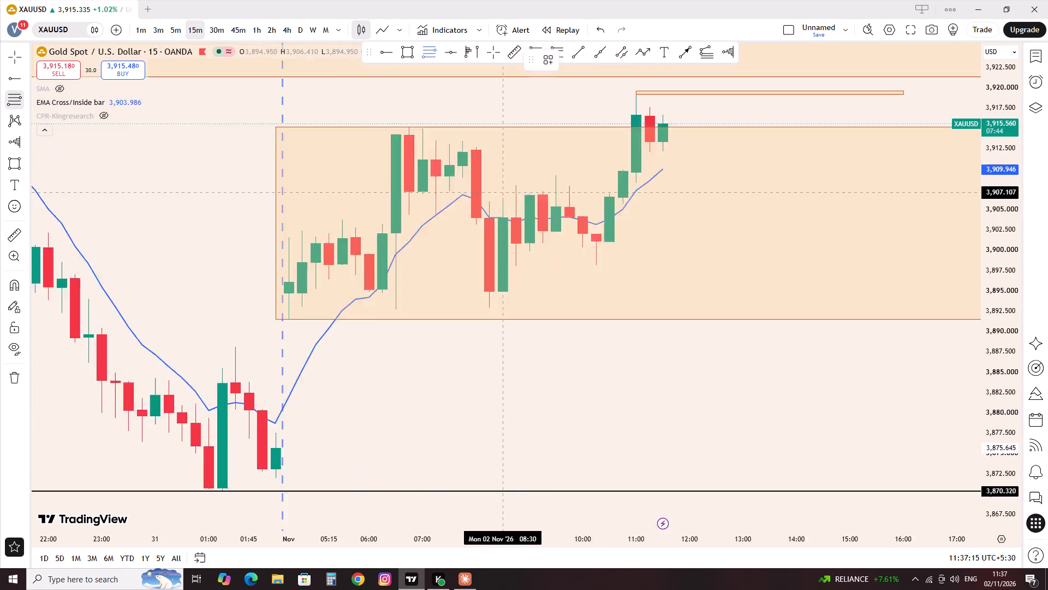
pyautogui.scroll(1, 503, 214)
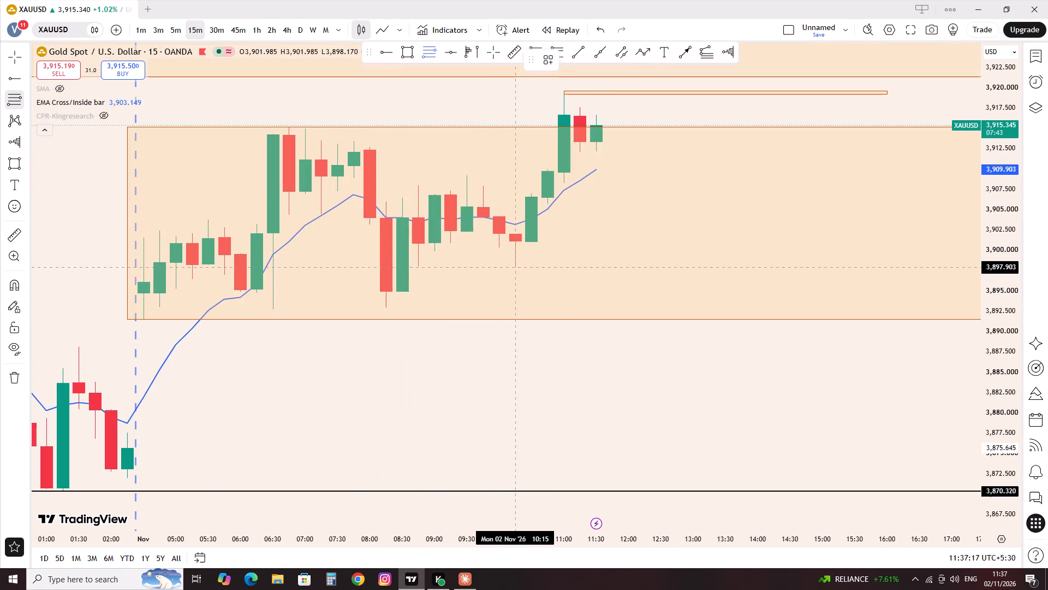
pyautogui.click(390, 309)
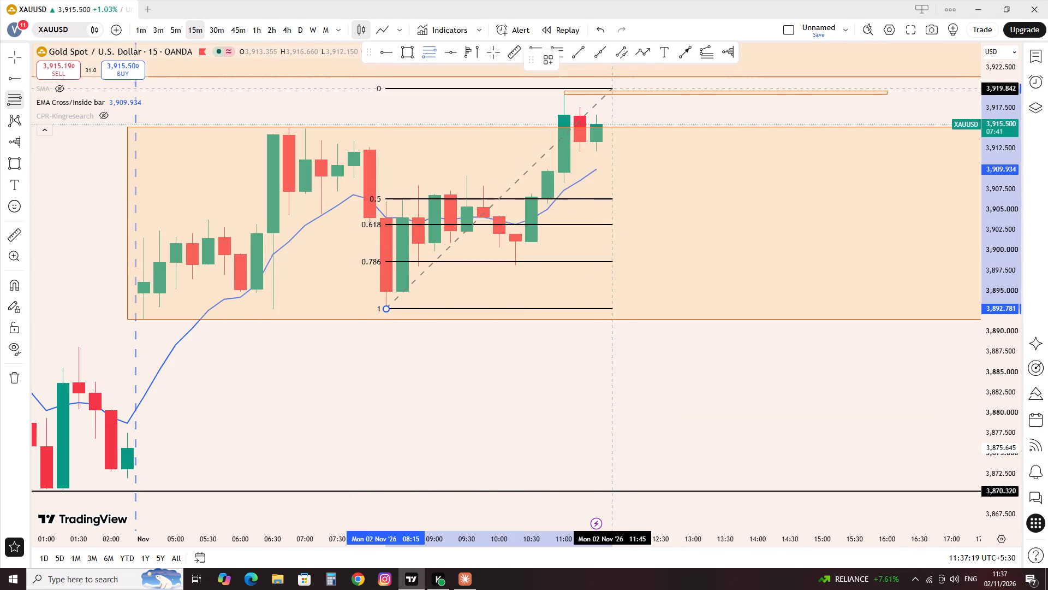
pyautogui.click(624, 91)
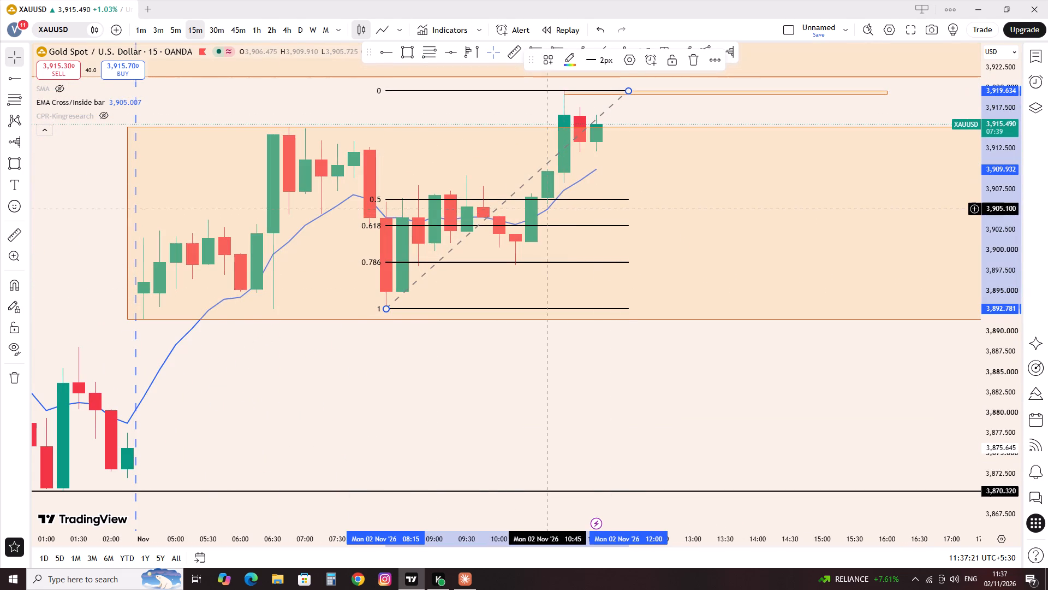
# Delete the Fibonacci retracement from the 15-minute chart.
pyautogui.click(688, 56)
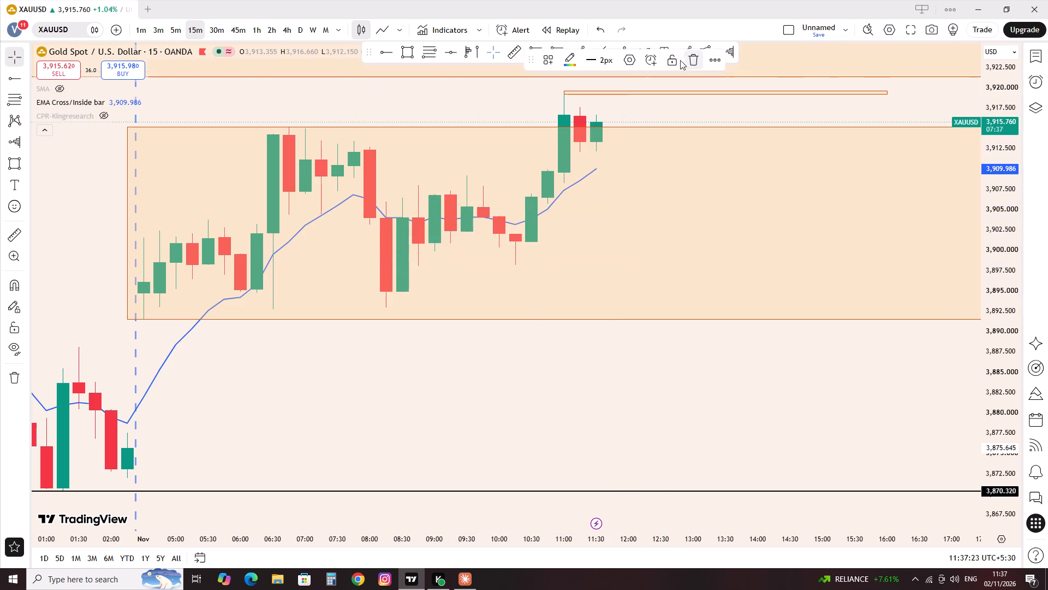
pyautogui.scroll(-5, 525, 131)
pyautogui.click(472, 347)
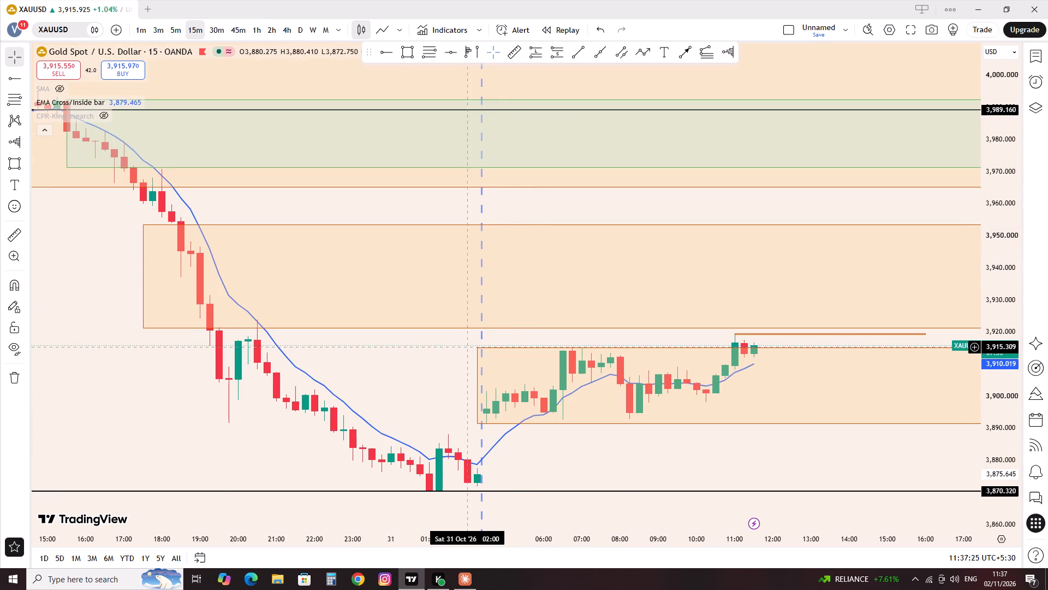
# Delete the opening-range rectangle spanning 3,891.515 to 3,915.195 and the thin rectangle at about 3,919.
pyautogui.click(484, 345)
pyautogui.click(477, 346)
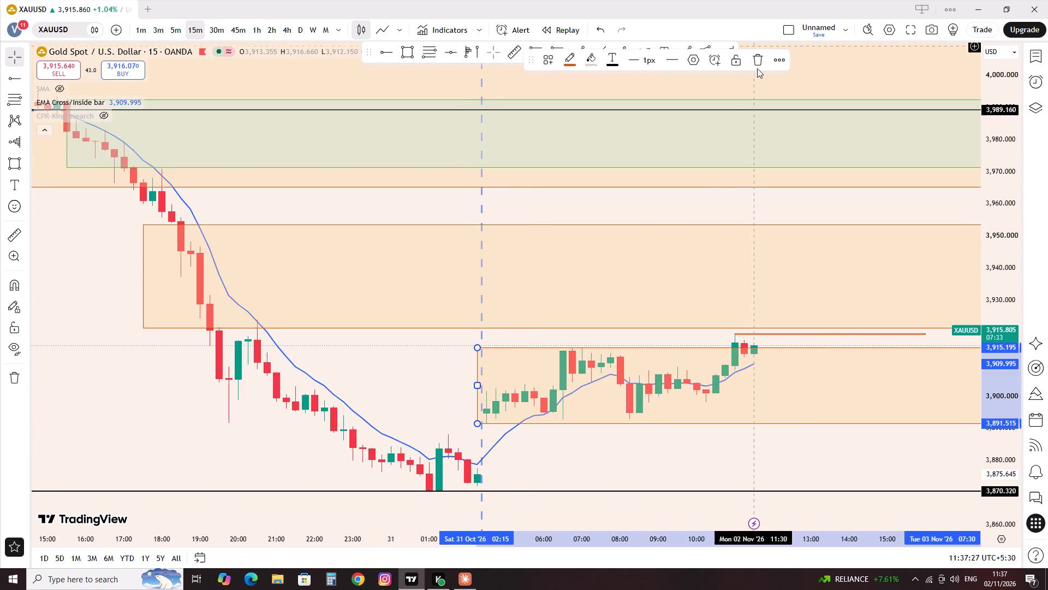
pyautogui.click(757, 68)
pyautogui.click(740, 333)
pyautogui.click(765, 63)
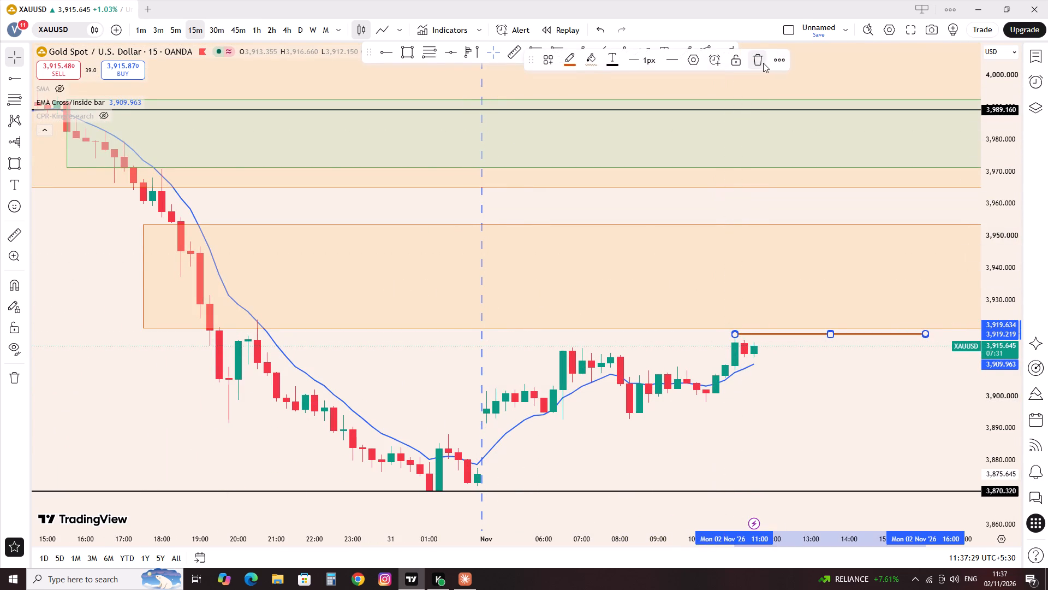
# Draw a rectangle zone from about 3,898.082 to 3,905.704, starting at the 10:15 candle on 2 November and extending to 14:00.
pyautogui.scroll(5, 652, 95)
pyautogui.click(409, 47)
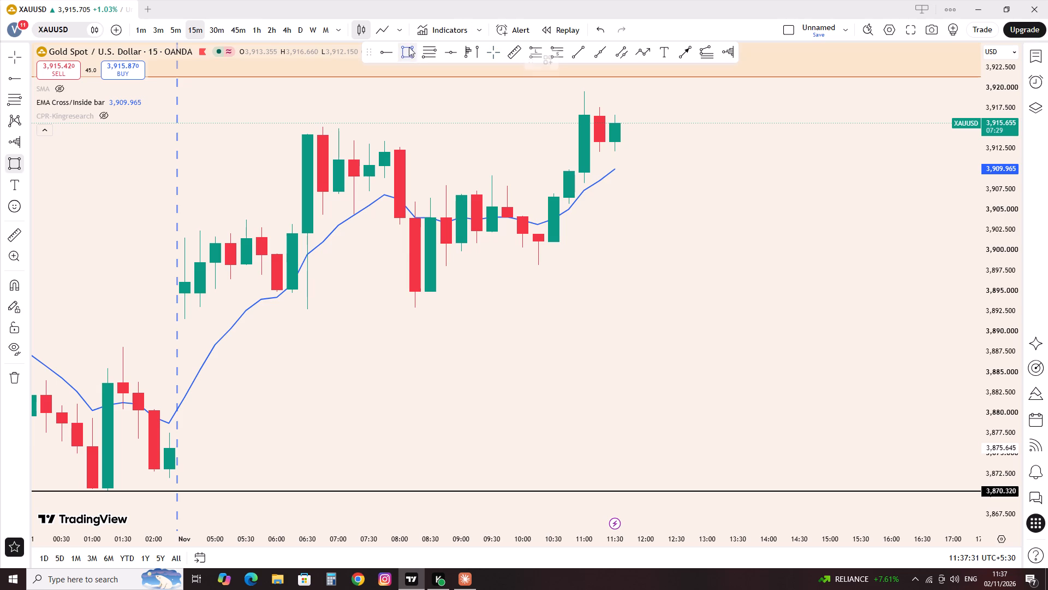
pyautogui.scroll(2, 425, 137)
pyautogui.click(450, 342)
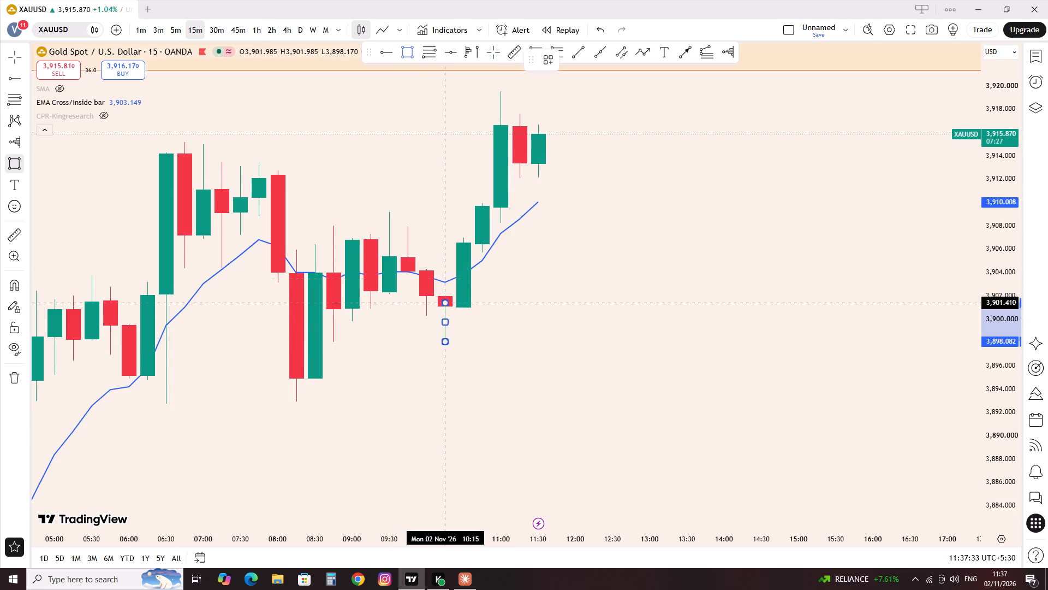
pyautogui.click(457, 253)
pyautogui.moveTo(465, 298); pyautogui.dragTo(593, 325)
pyautogui.click(749, 314)
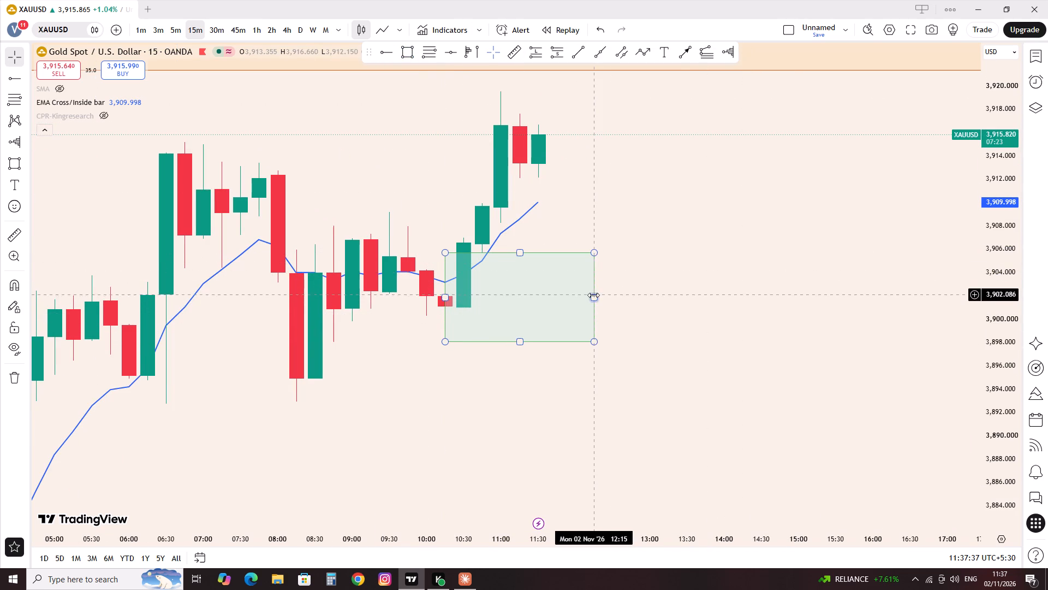
pyautogui.moveTo(590, 298); pyautogui.dragTo(733, 314)
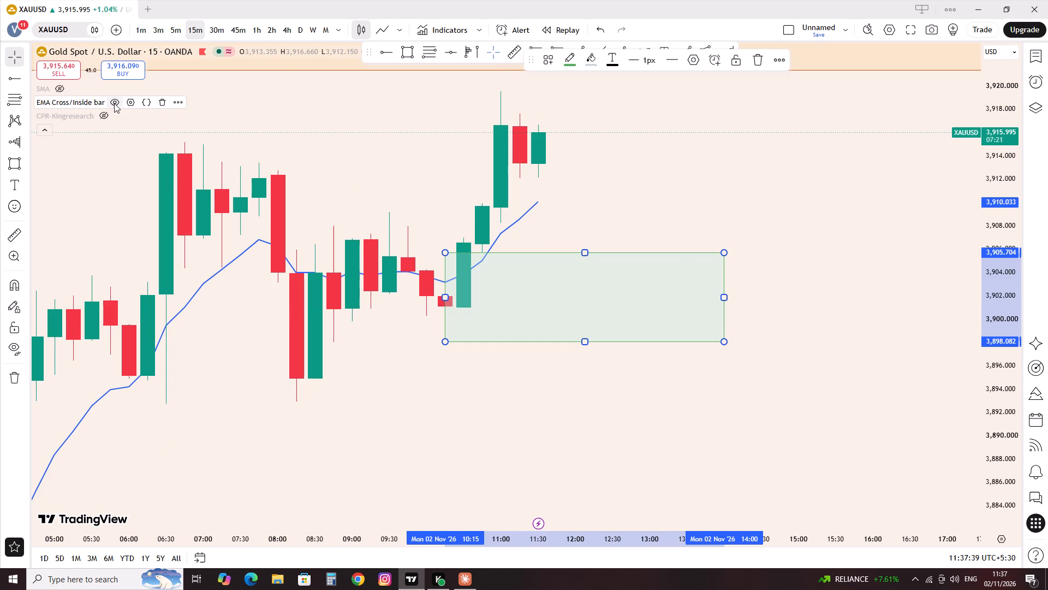
# Hide the EMA Cross/Inside bar indicator.
pyautogui.click(117, 103)
pyautogui.click(360, 171)
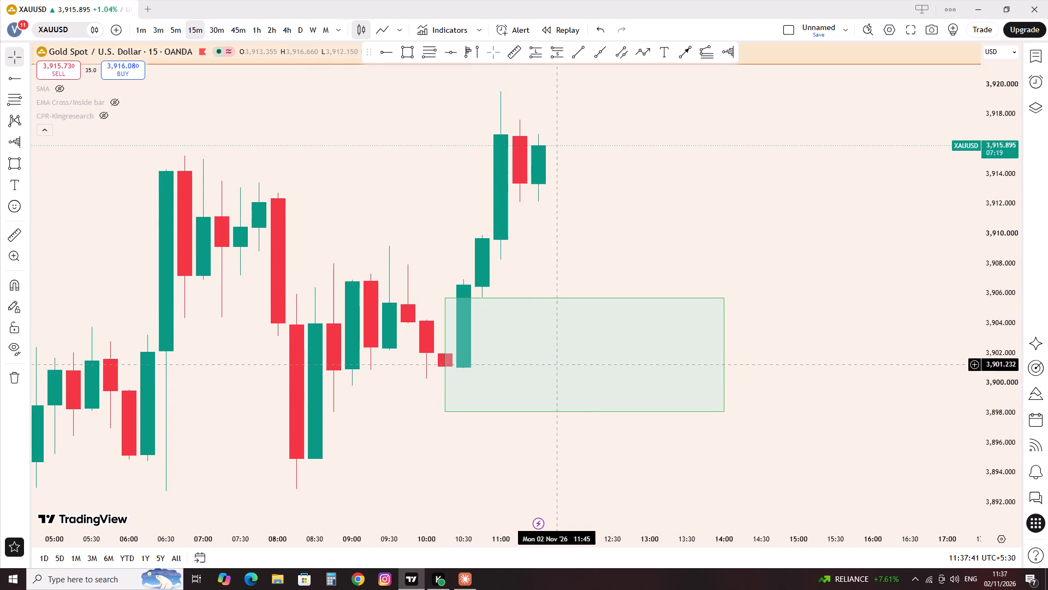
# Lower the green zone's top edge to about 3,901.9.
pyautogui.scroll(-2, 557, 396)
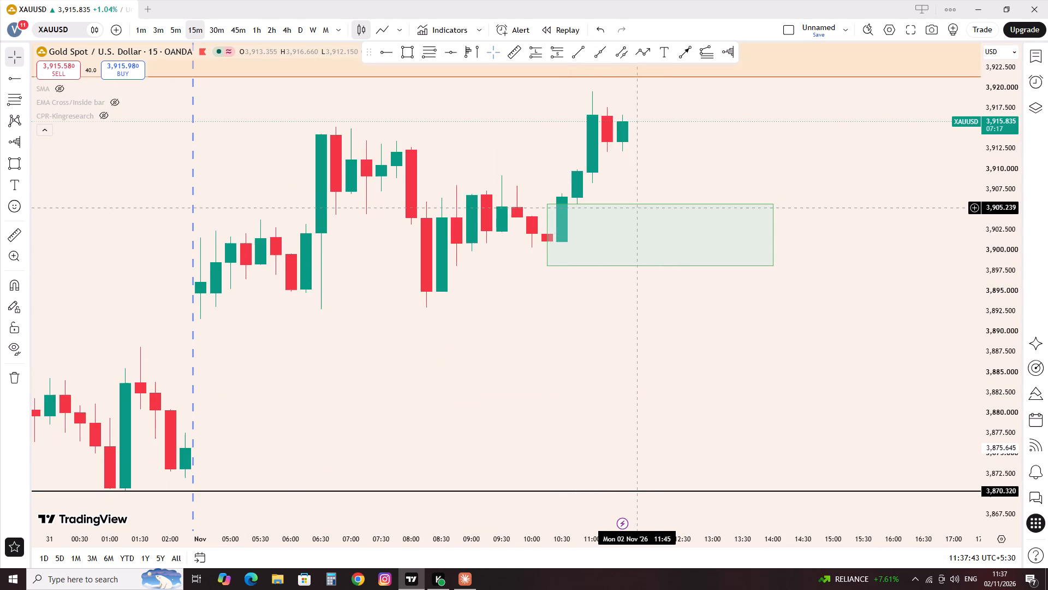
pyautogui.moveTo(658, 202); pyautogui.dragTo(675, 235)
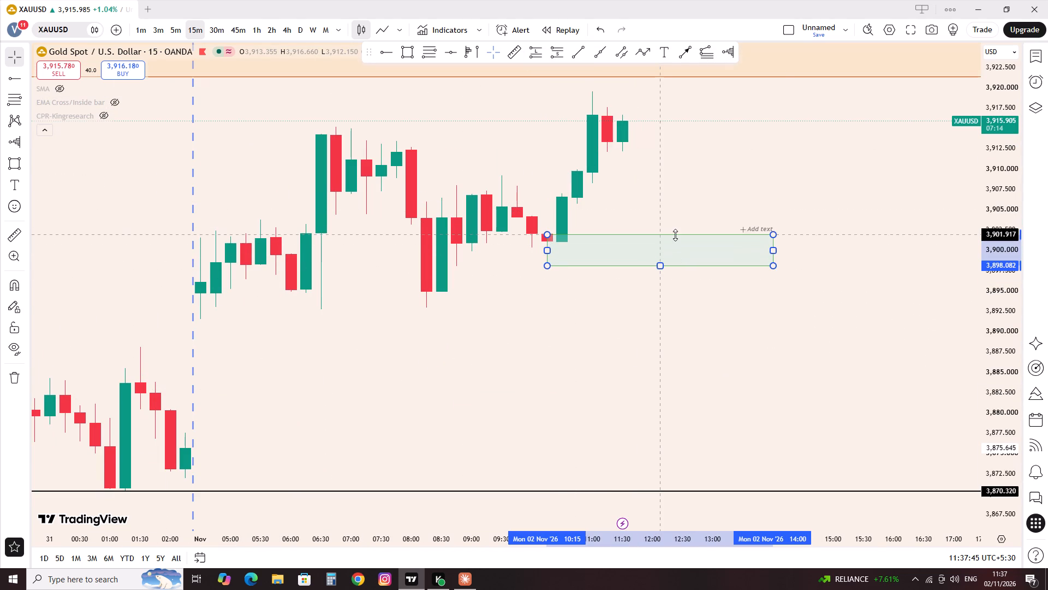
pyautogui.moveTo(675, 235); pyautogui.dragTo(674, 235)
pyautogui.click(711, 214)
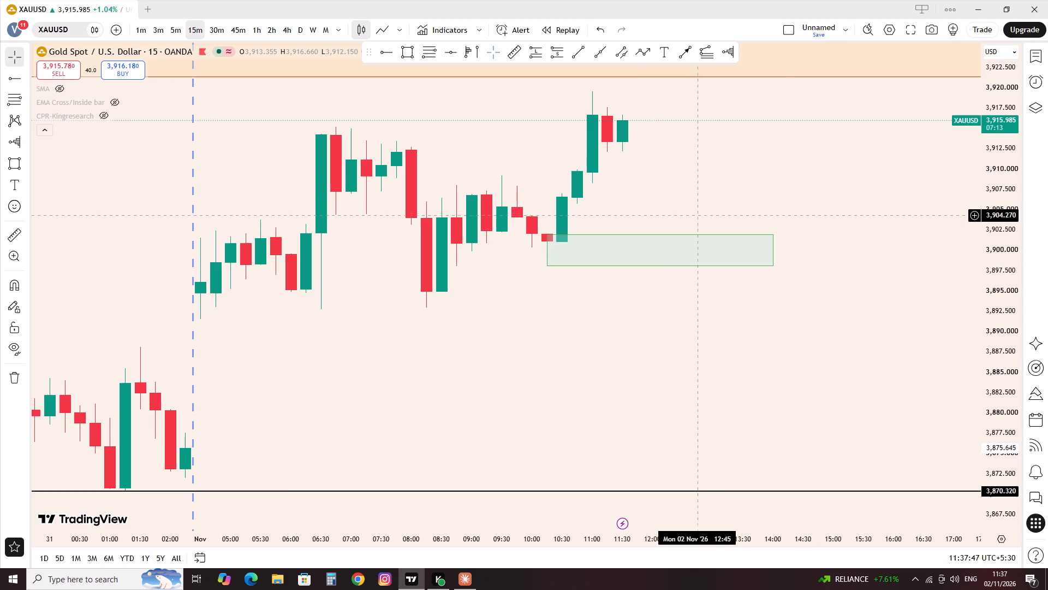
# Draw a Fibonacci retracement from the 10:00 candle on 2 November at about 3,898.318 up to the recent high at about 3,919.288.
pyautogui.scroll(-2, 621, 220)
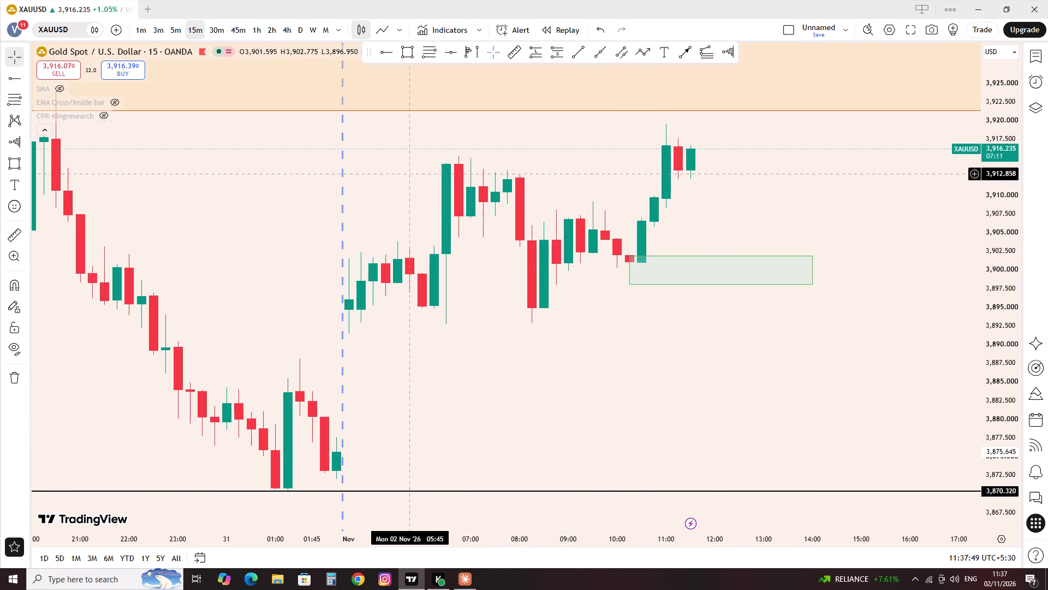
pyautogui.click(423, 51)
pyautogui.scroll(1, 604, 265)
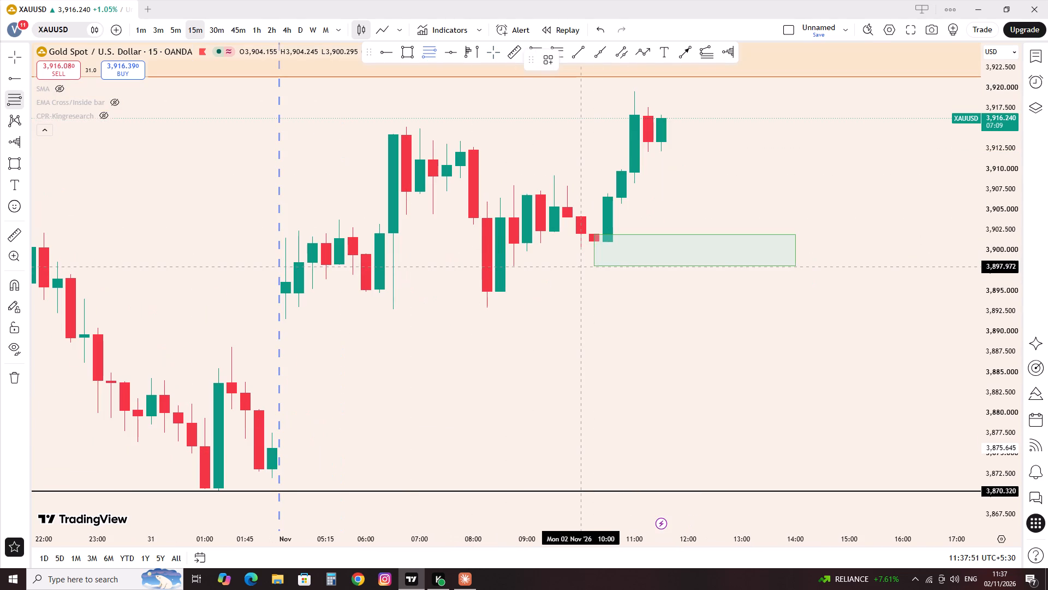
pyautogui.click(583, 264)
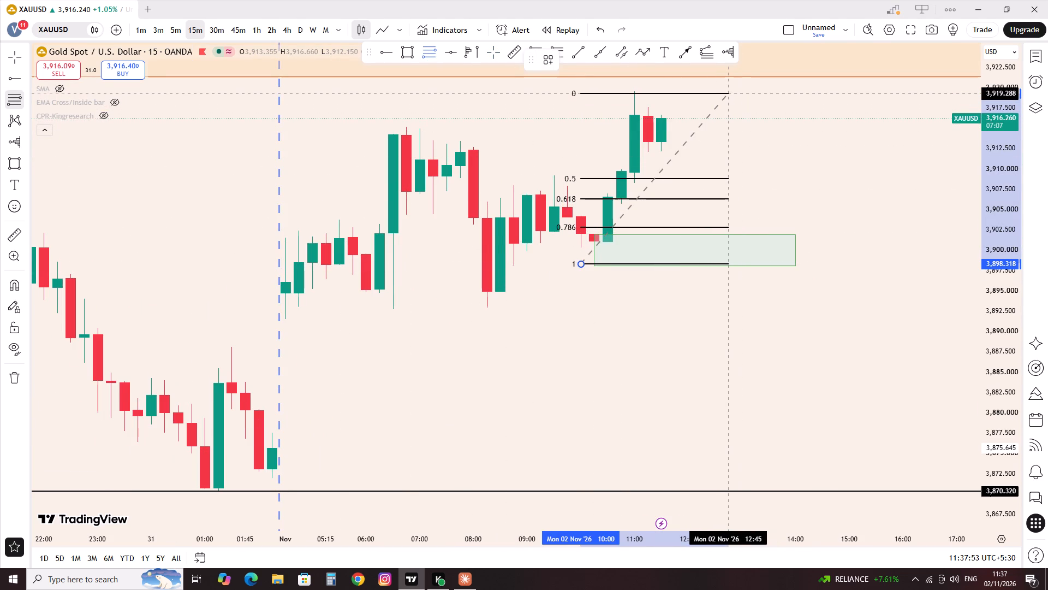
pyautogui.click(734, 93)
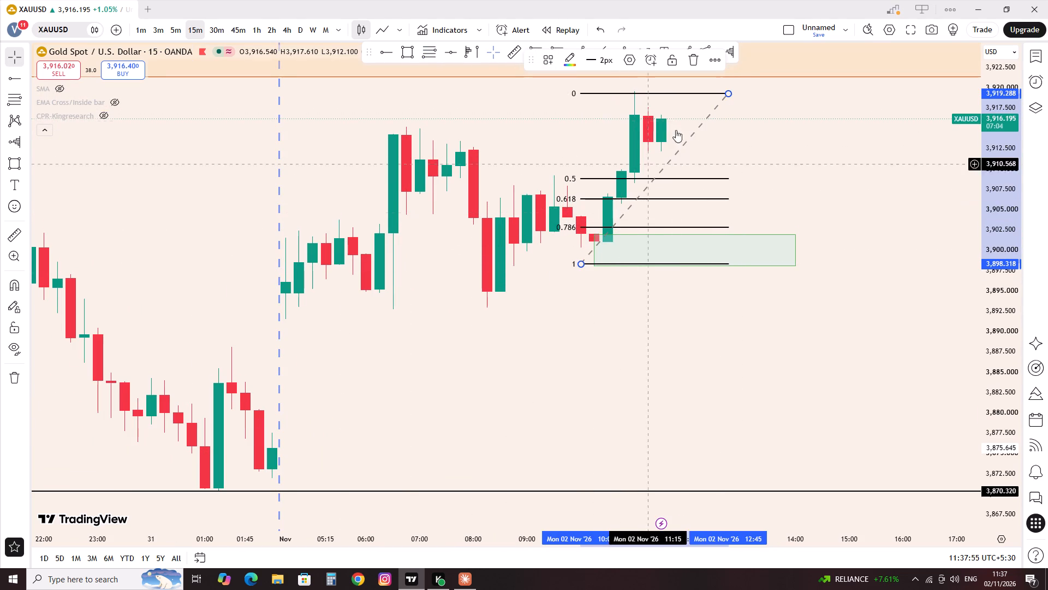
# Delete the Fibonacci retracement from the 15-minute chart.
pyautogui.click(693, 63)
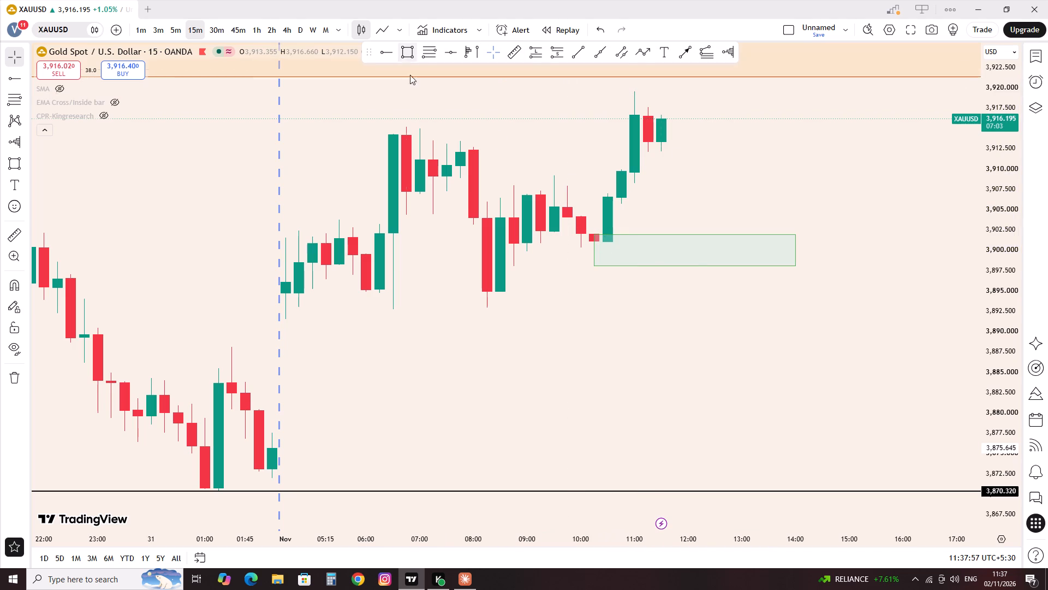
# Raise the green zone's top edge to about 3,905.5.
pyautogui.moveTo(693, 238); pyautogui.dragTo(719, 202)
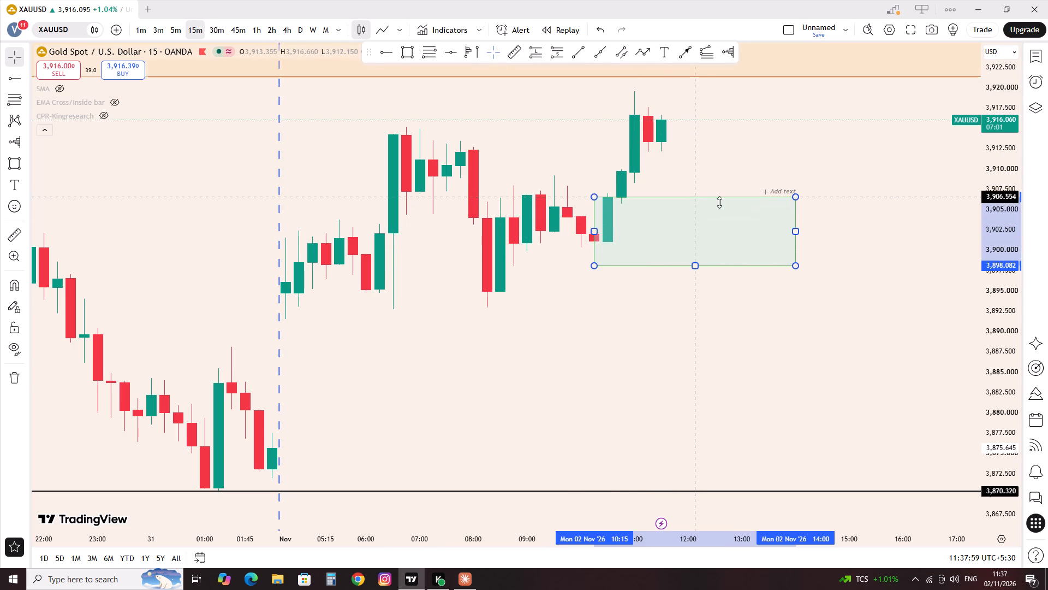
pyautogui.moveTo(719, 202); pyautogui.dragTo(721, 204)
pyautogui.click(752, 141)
# Place a long position at 12:15 with entry at about 3,901.894, stop at about 3,897.811 and target at about 3,919.429.
pyautogui.scroll(-4, 452, 145)
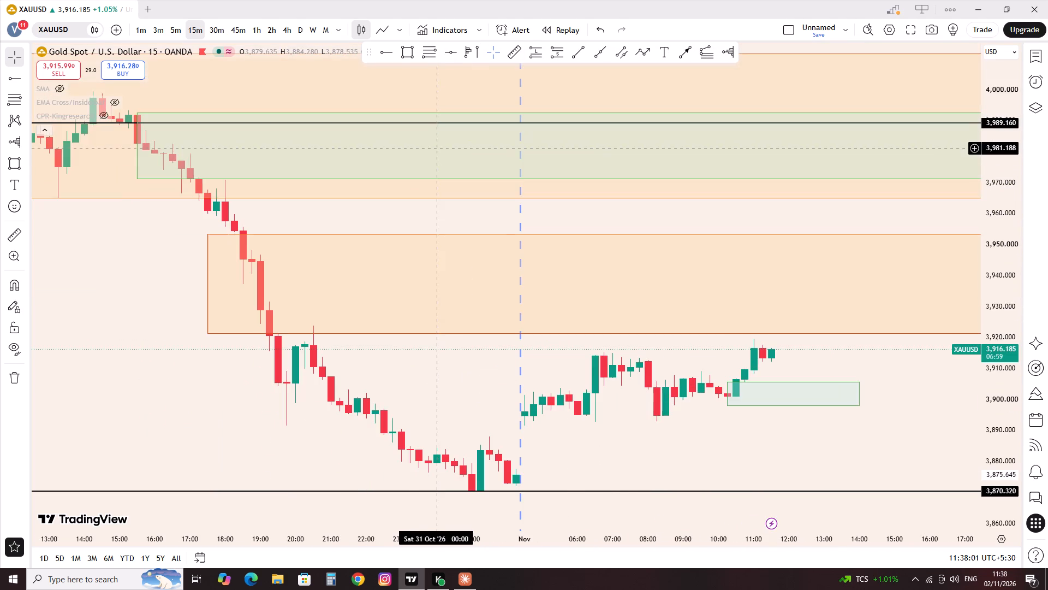
pyautogui.scroll(2, 448, 160)
pyautogui.scroll(3, 595, 58)
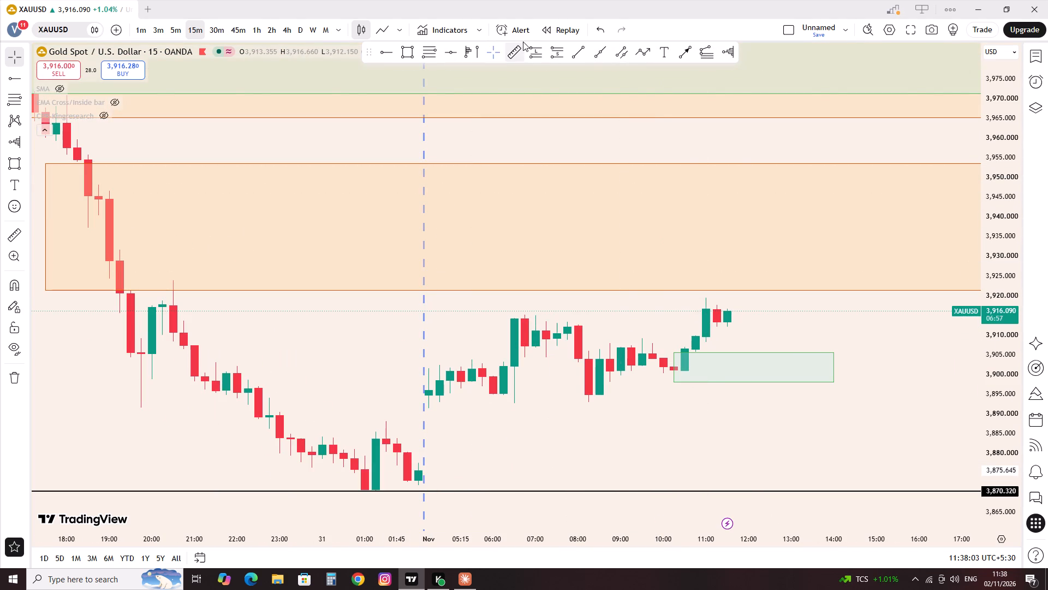
pyautogui.click(528, 50)
pyautogui.scroll(5, 593, 120)
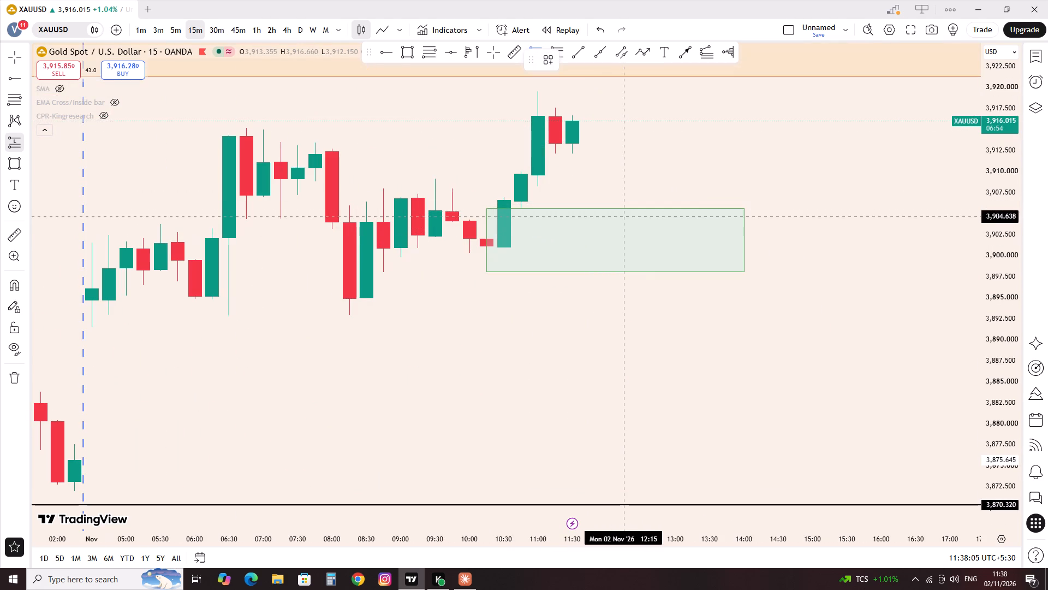
pyautogui.click(624, 240)
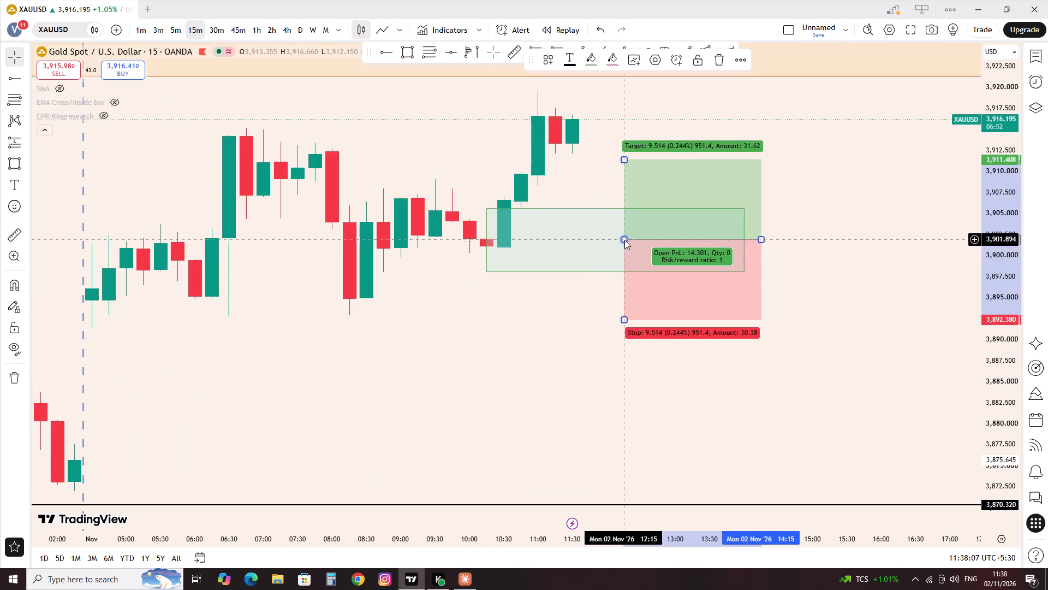
pyautogui.moveTo(626, 320); pyautogui.dragTo(630, 274)
pyautogui.moveTo(627, 160); pyautogui.dragTo(611, 97)
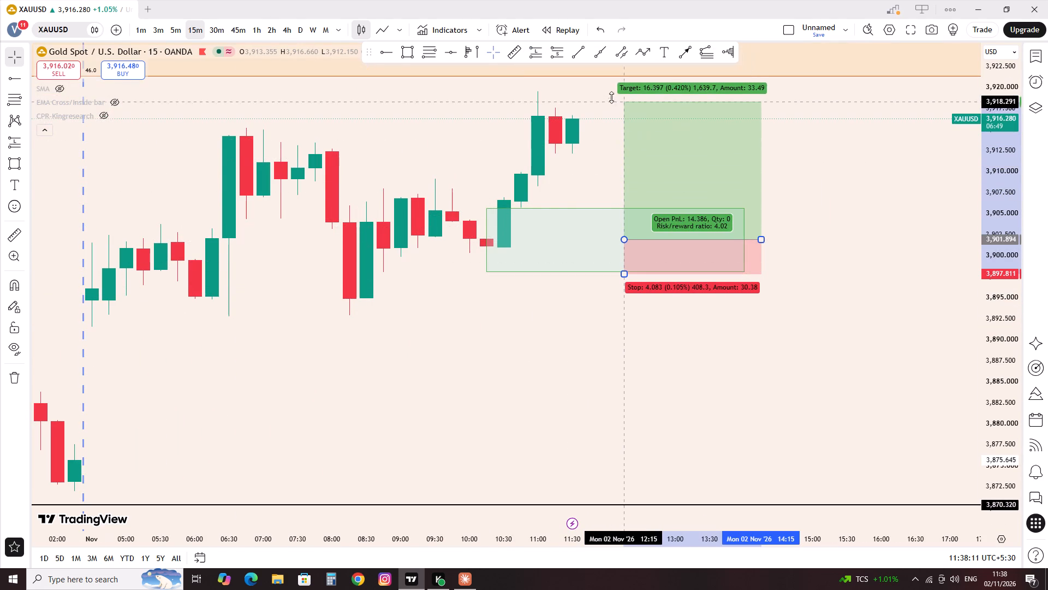
pyautogui.moveTo(611, 97); pyautogui.dragTo(613, 92)
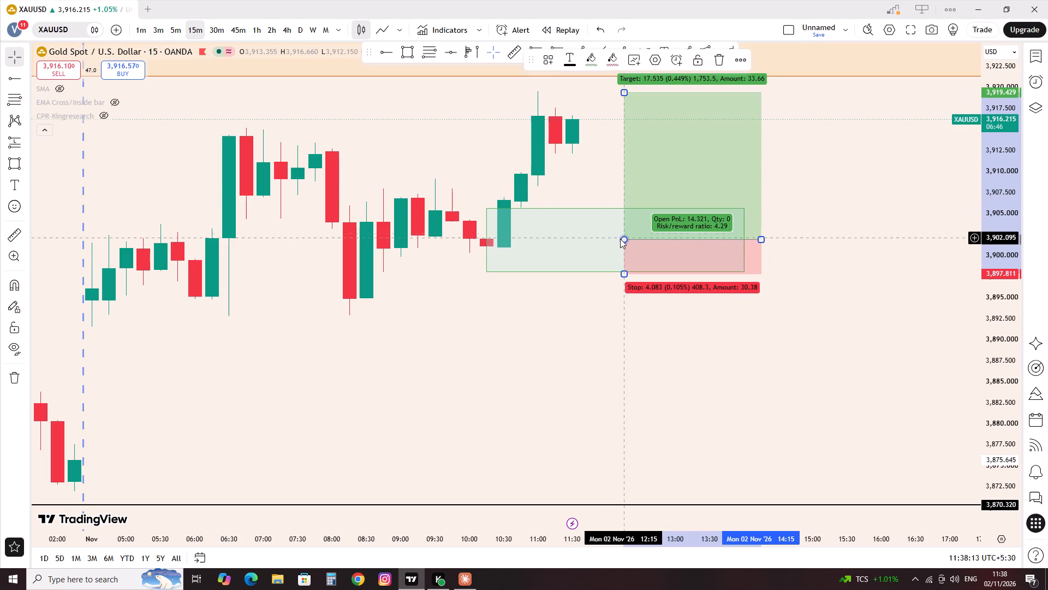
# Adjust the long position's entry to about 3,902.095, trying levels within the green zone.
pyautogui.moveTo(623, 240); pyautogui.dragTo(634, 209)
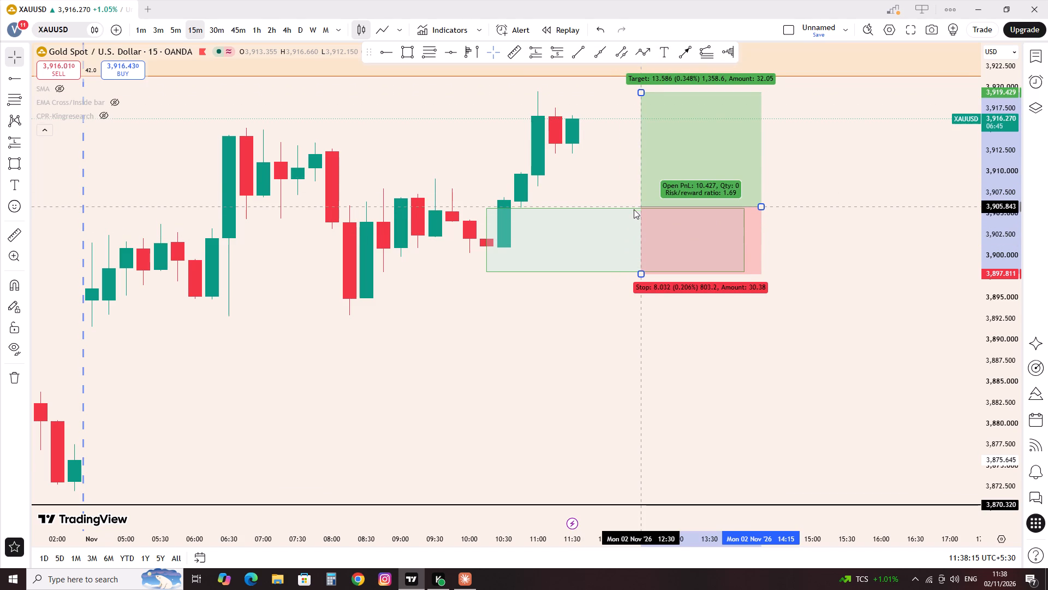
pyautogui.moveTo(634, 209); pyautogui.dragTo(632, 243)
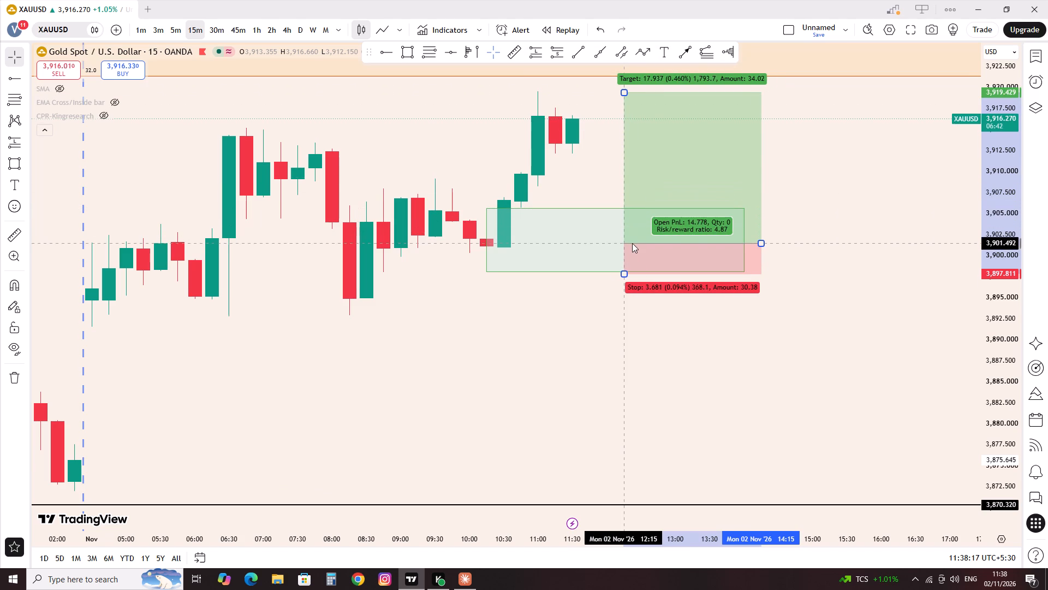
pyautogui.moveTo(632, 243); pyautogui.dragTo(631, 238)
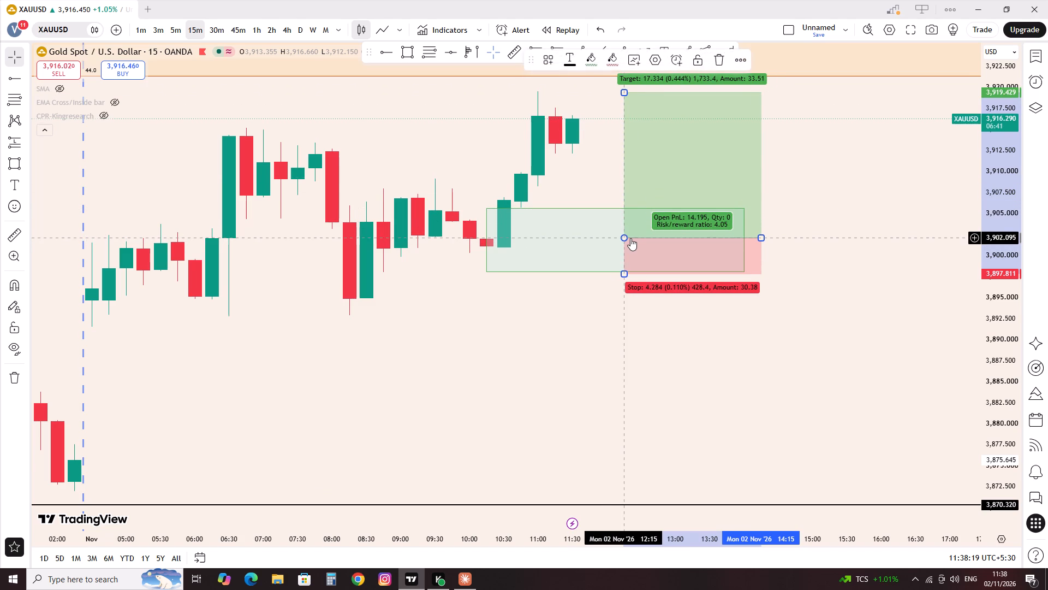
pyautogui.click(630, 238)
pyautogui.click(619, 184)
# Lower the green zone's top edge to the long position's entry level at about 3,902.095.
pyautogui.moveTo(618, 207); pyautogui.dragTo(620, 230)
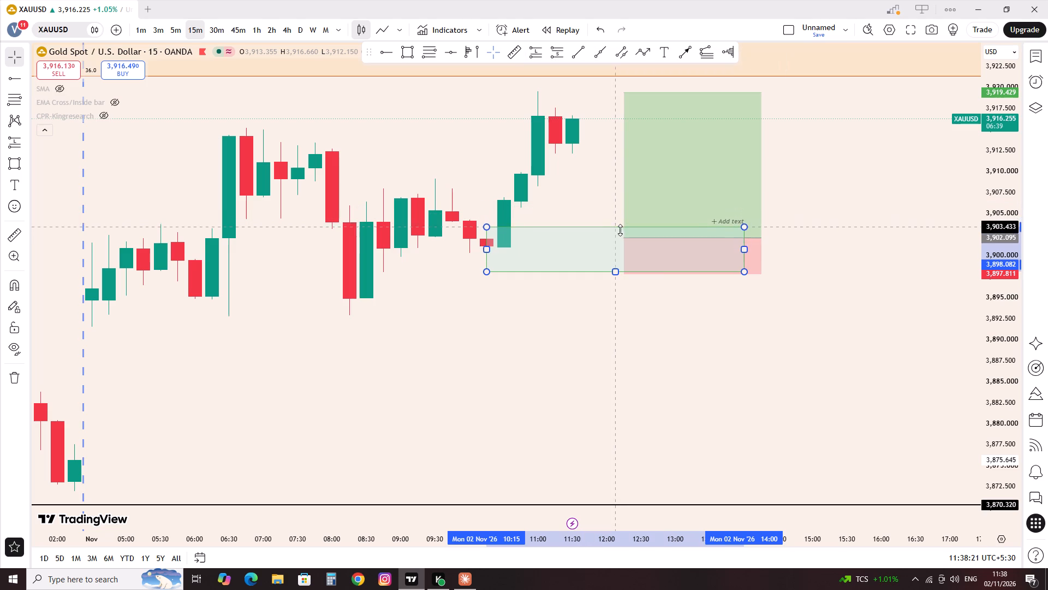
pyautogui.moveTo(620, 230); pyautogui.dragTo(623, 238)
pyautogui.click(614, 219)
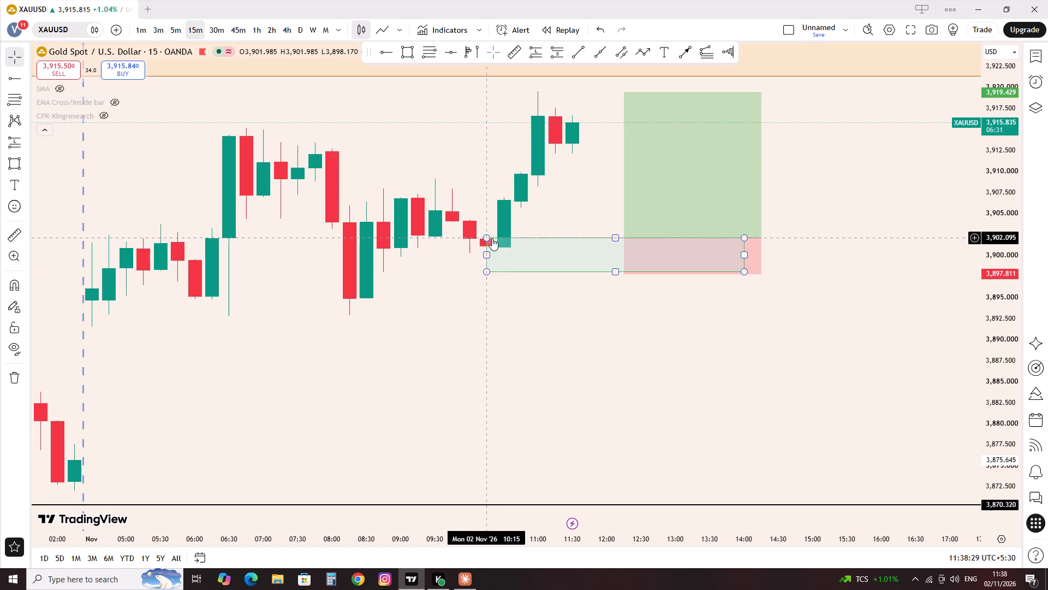
# Resize the green zone to start at the 10:00 candle, with its top at about 3,904.102 and bottom at about 3,902.1.
pyautogui.moveTo(490, 238); pyautogui.dragTo(459, 230)
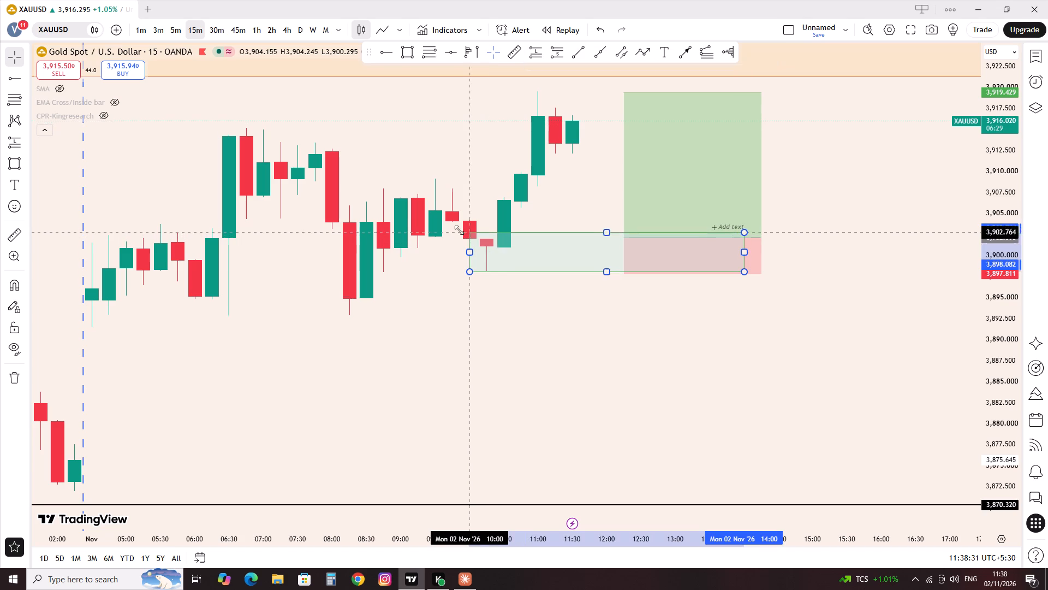
pyautogui.moveTo(459, 230); pyautogui.dragTo(463, 221)
pyautogui.moveTo(608, 271); pyautogui.dragTo(608, 270)
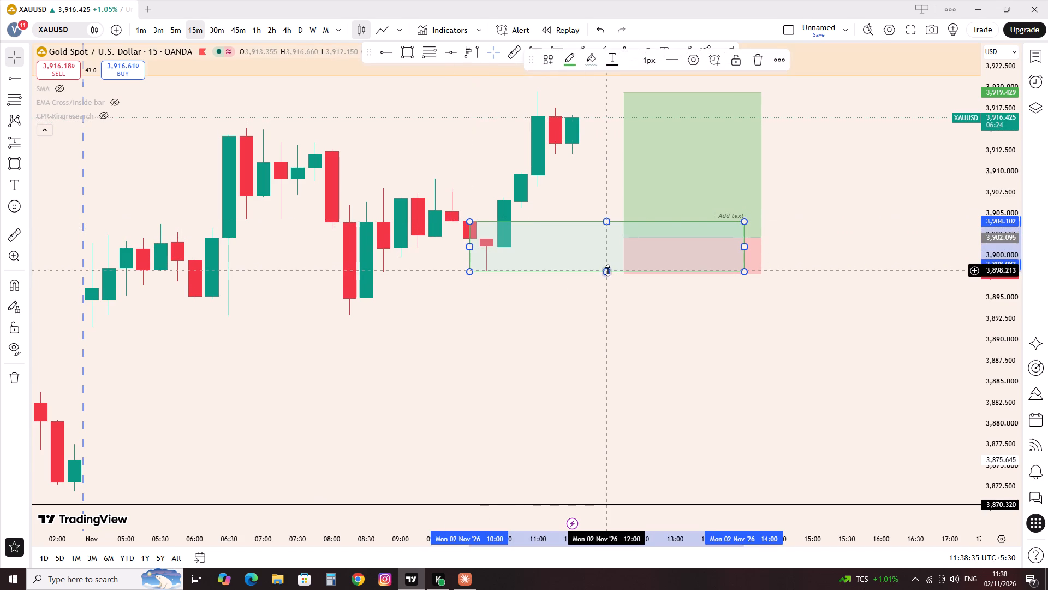
pyautogui.moveTo(608, 270); pyautogui.dragTo(617, 238)
# Move the long position's entry to 12:00 at about 3,904.036 and its stop to about 3,898.012.
pyautogui.moveTo(623, 241); pyautogui.dragTo(614, 222)
pyautogui.moveTo(608, 273); pyautogui.dragTo(614, 273)
pyautogui.click(570, 252)
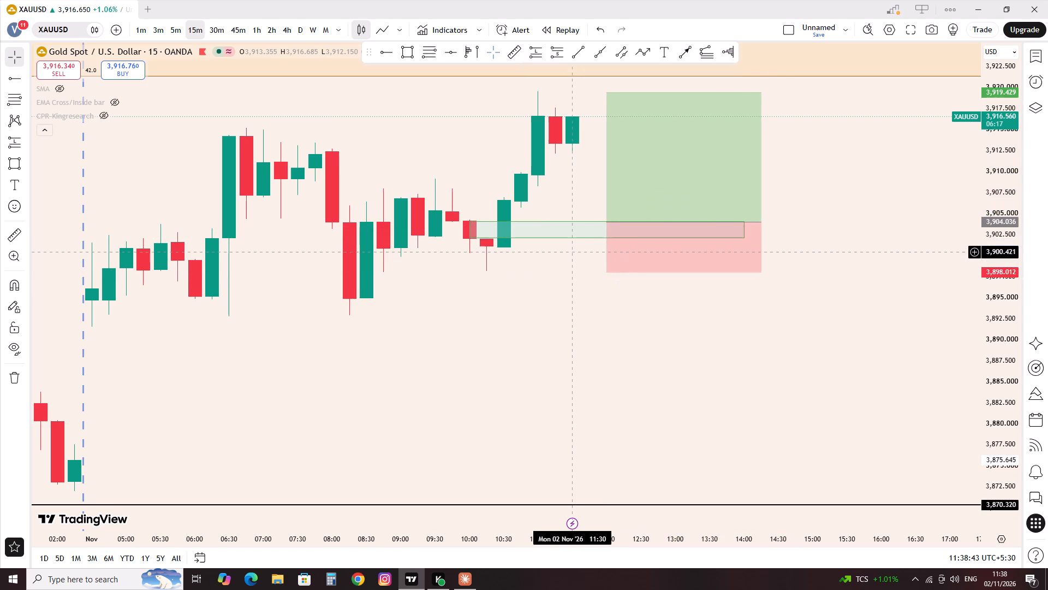
# Add a price alert on XAUUSD at the long position's entry level of about 3,904.
pyautogui.scroll(-3, 641, 169)
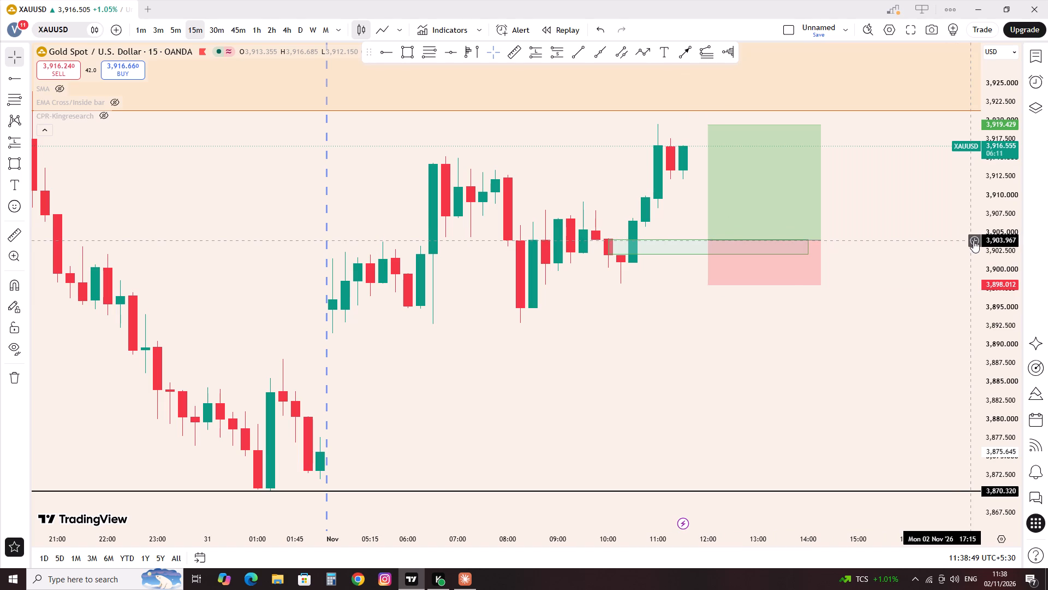
pyautogui.click(973, 240)
pyautogui.click(904, 258)
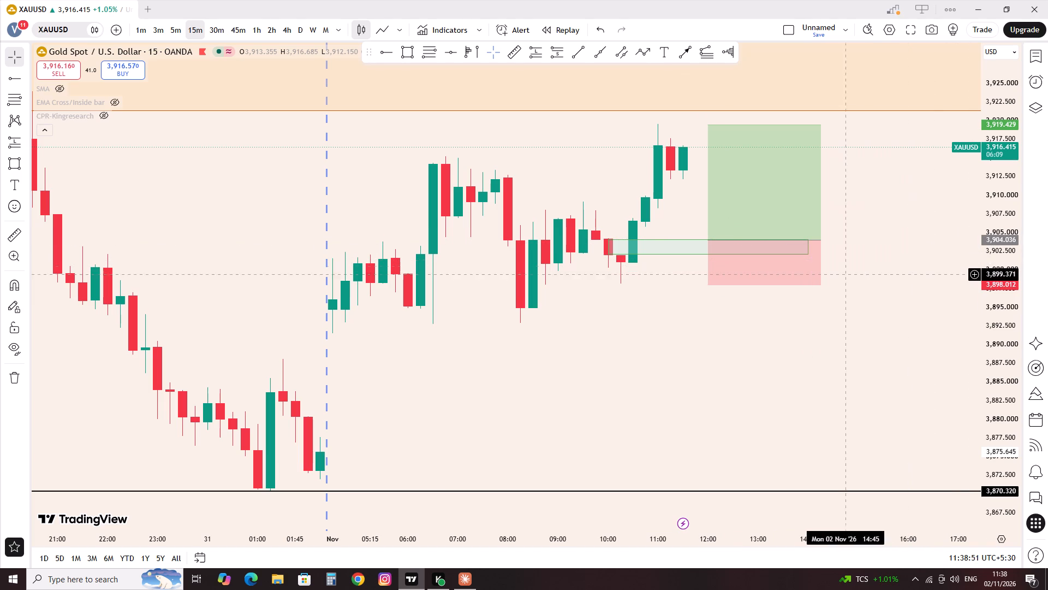
pyautogui.click(795, 327)
# Switch the XAUUSD chart to the 4-hour timeframe.
pyautogui.scroll(-4, 770, 348)
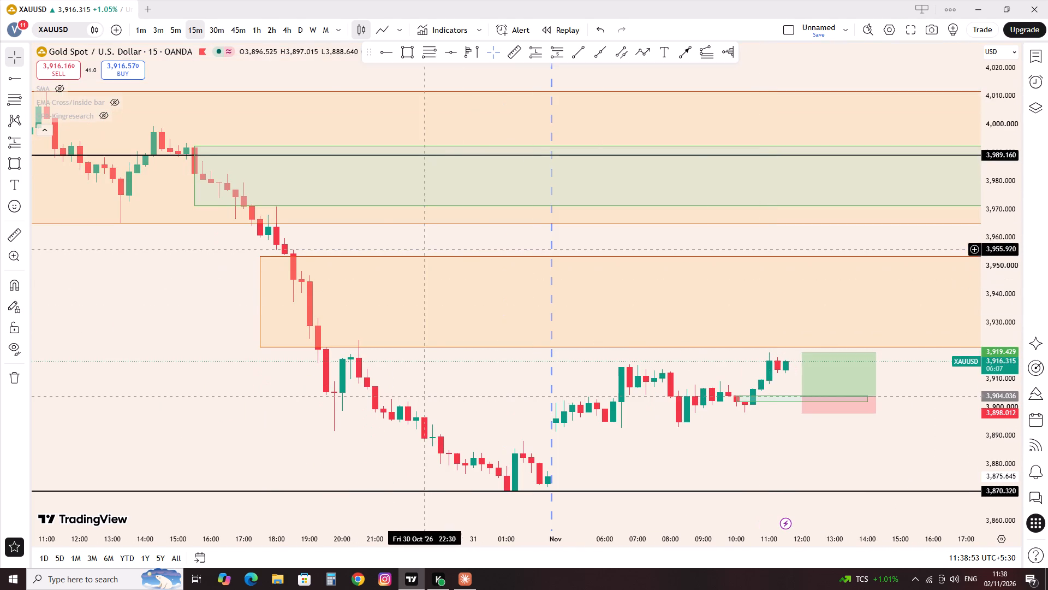
pyautogui.click(281, 28)
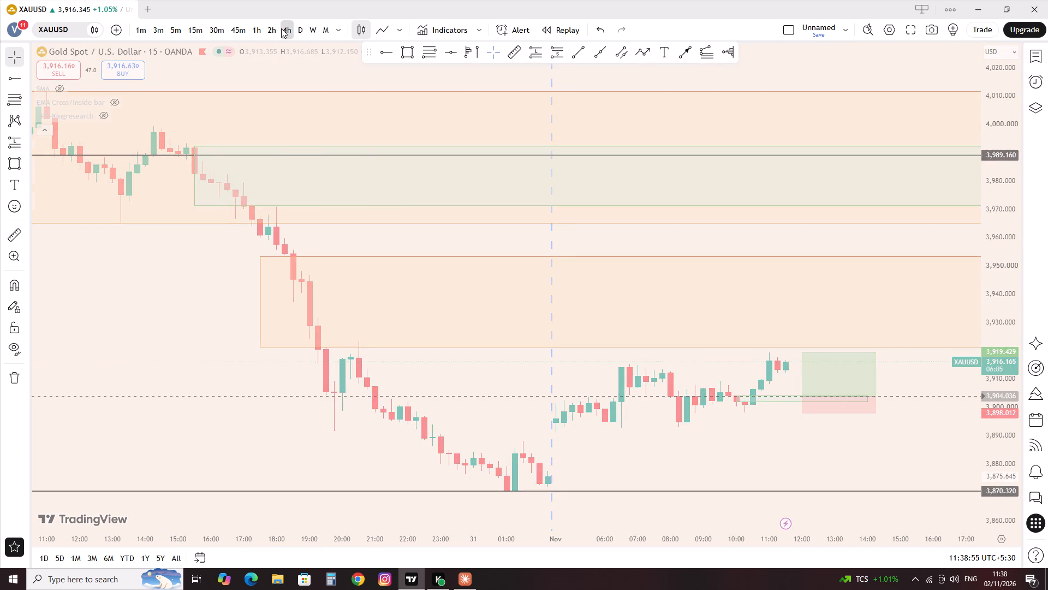
pyautogui.scroll(8, 420, 91)
pyautogui.scroll(7, 515, 149)
pyautogui.moveTo(340, 289); pyautogui.dragTo(471, 342)
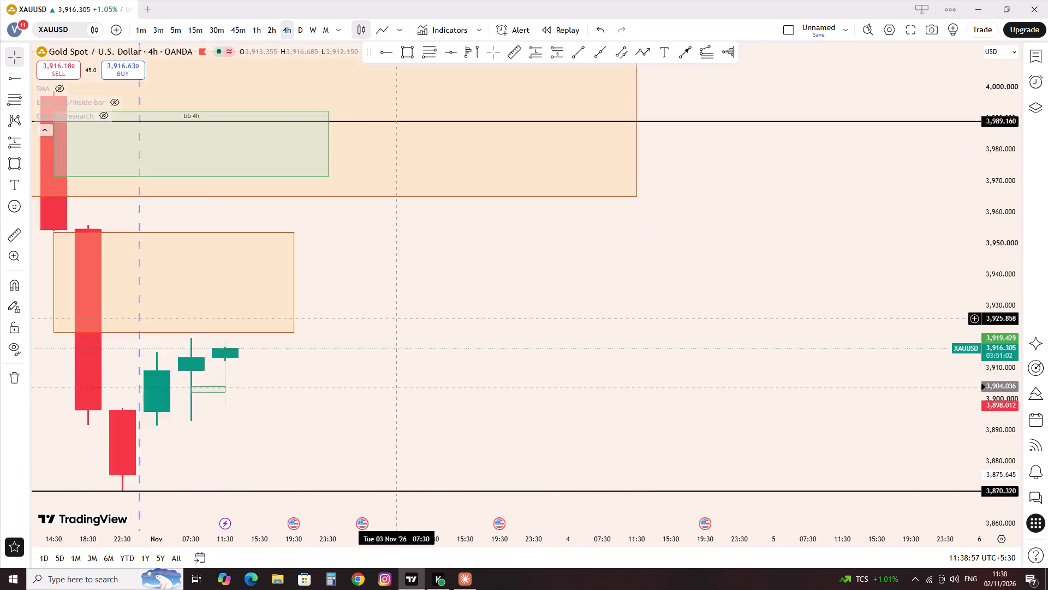
# Draw a horizontal ray on the 4-hour XAUUSD chart from the 2 October 2025 06:30 candle at about 3,843.29.
pyautogui.moveTo(471, 342); pyautogui.dragTo(477, 345)
pyautogui.moveTo(483, 357); pyautogui.dragTo(444, 361)
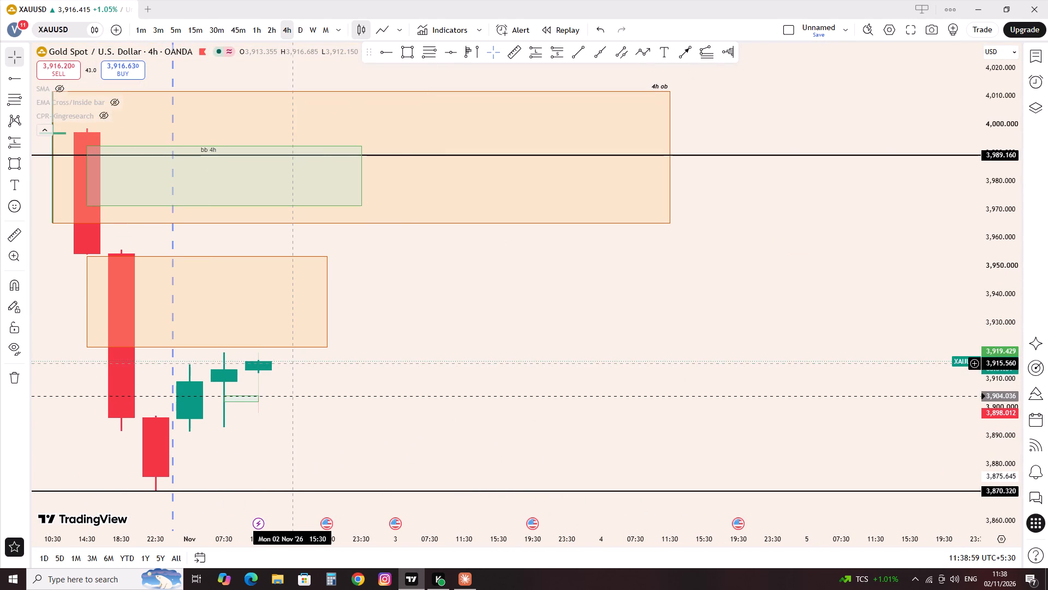
pyautogui.scroll(-10, 174, 445)
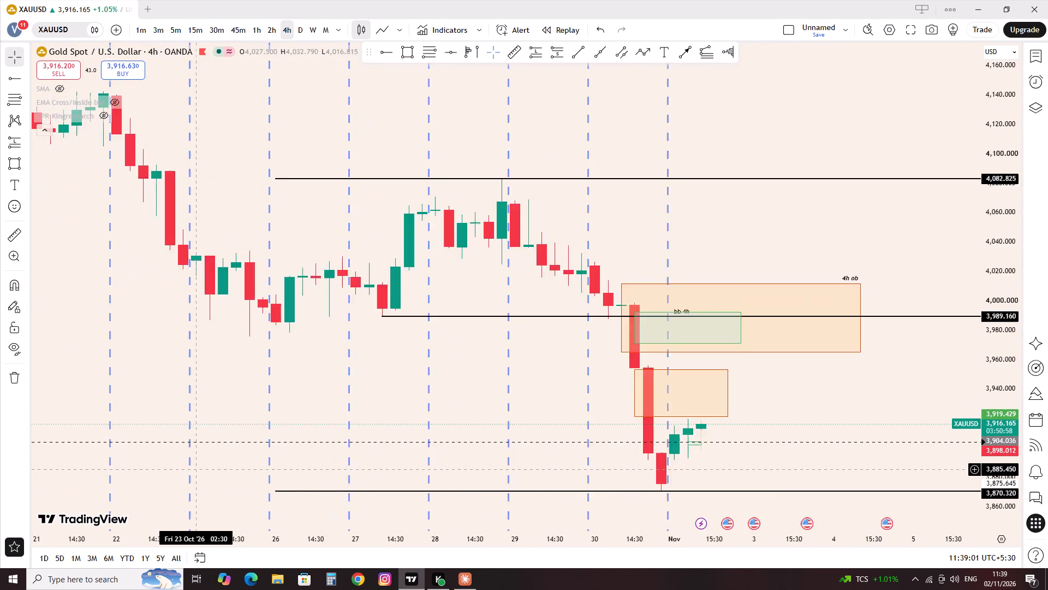
pyautogui.scroll(-20, 197, 470)
pyautogui.scroll(-4, 197, 470)
pyautogui.scroll(-4, 285, 533)
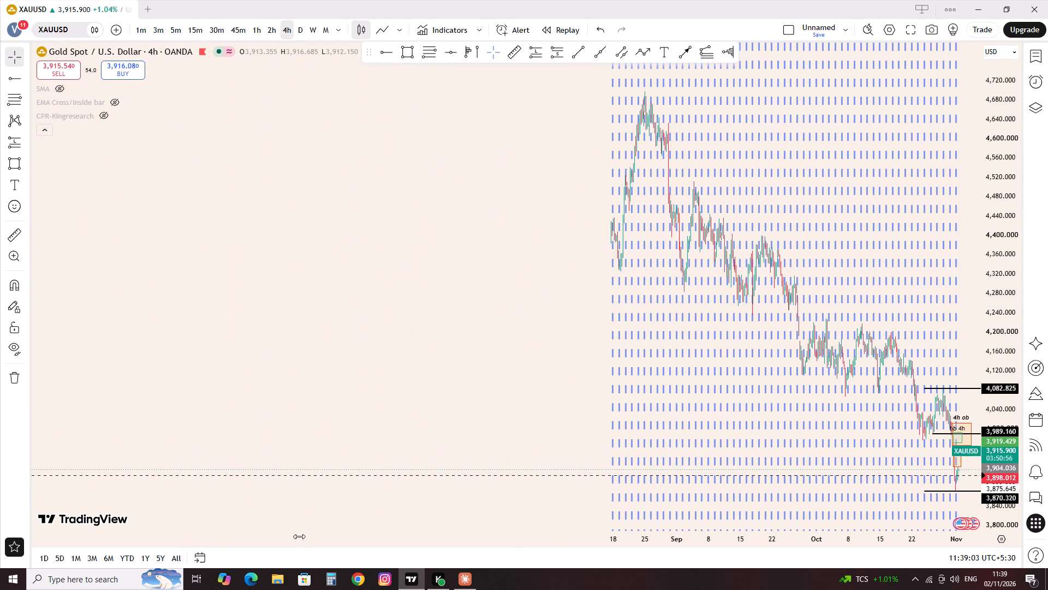
pyautogui.scroll(-6, 358, 563)
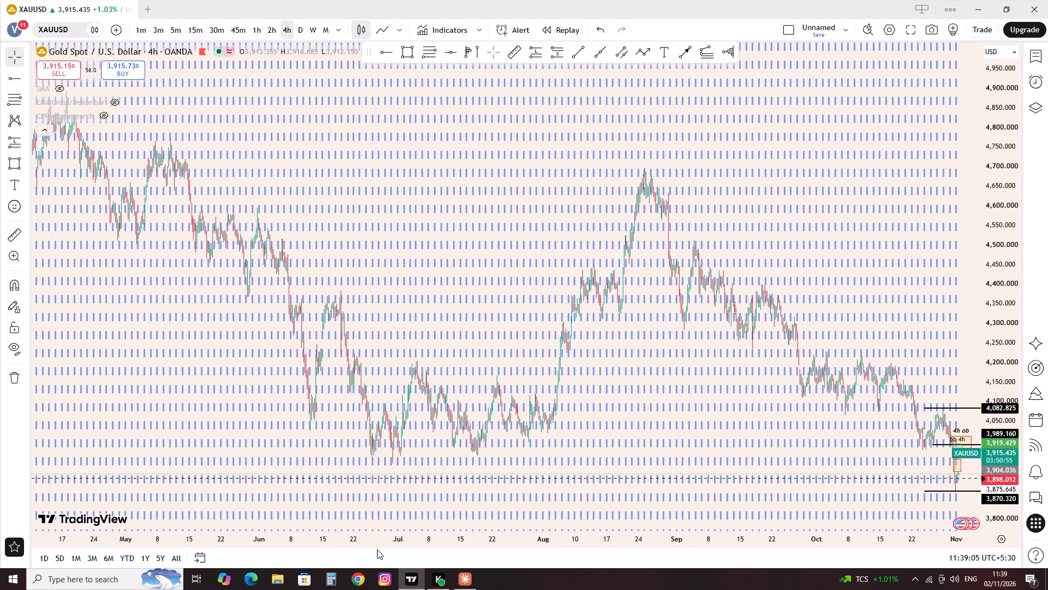
pyautogui.scroll(-1, 377, 550)
pyautogui.moveTo(217, 423); pyautogui.dragTo(443, 335)
pyautogui.moveTo(149, 340); pyautogui.dragTo(413, 368)
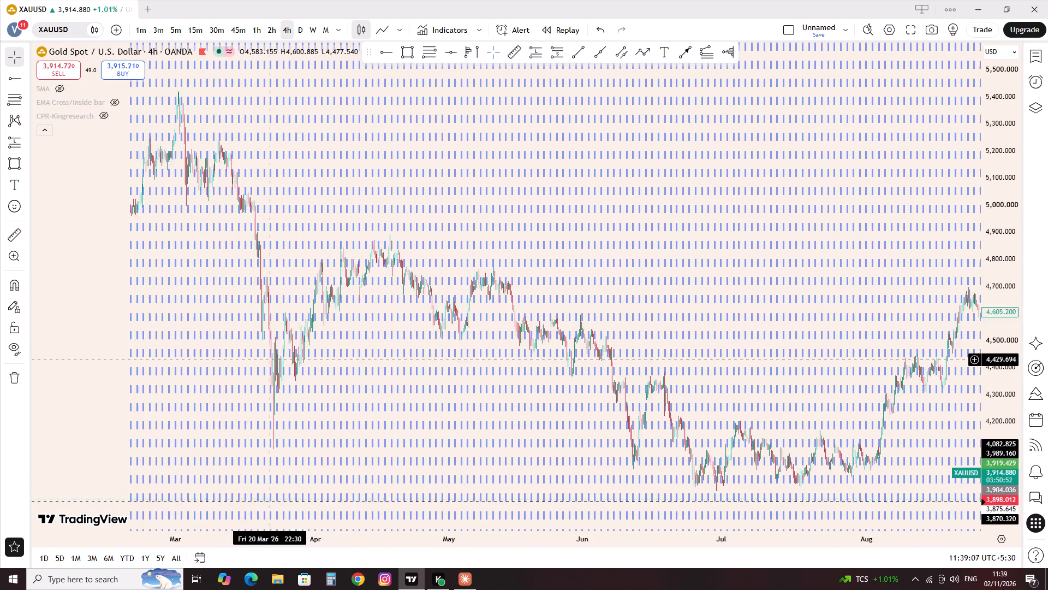
pyautogui.moveTo(413, 368); pyautogui.dragTo(492, 363)
pyautogui.moveTo(248, 364); pyautogui.dragTo(602, 352)
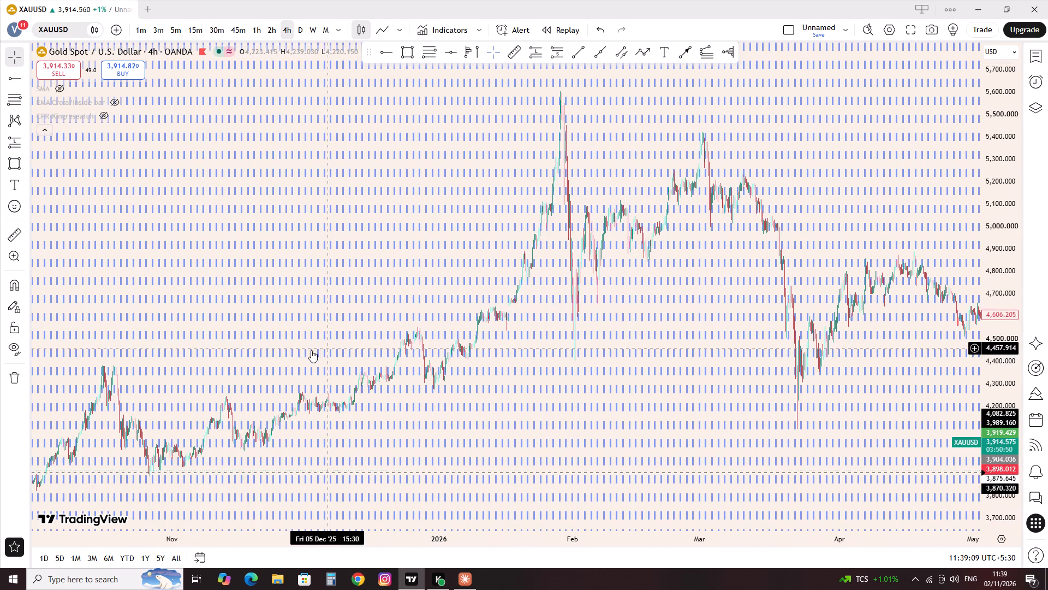
pyautogui.moveTo(287, 357); pyautogui.dragTo(510, 371)
pyautogui.moveTo(310, 381); pyautogui.dragTo(599, 383)
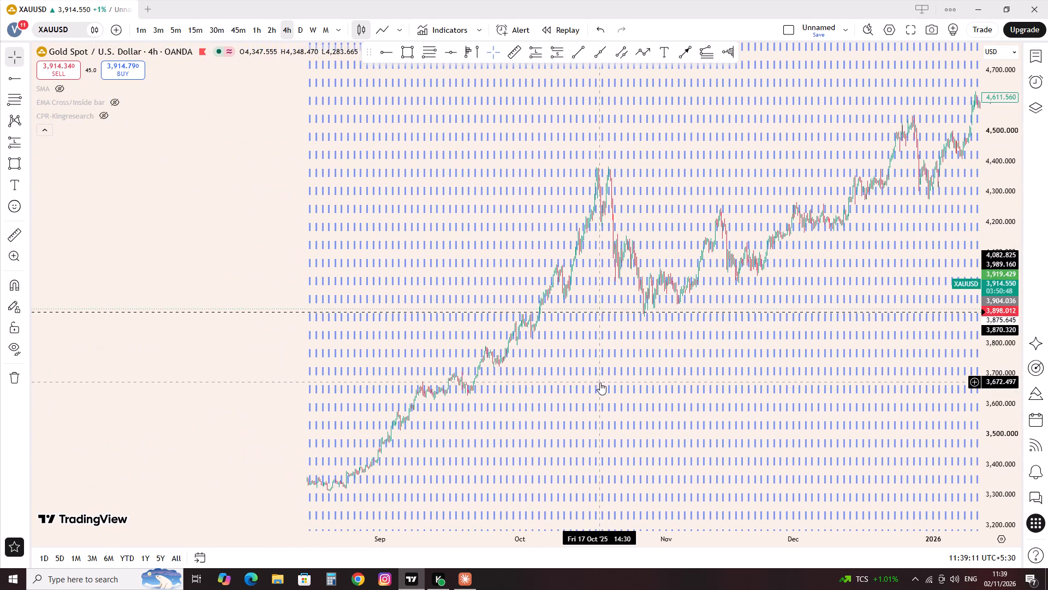
pyautogui.scroll(11, 605, 346)
pyautogui.moveTo(327, 335); pyautogui.dragTo(724, 297)
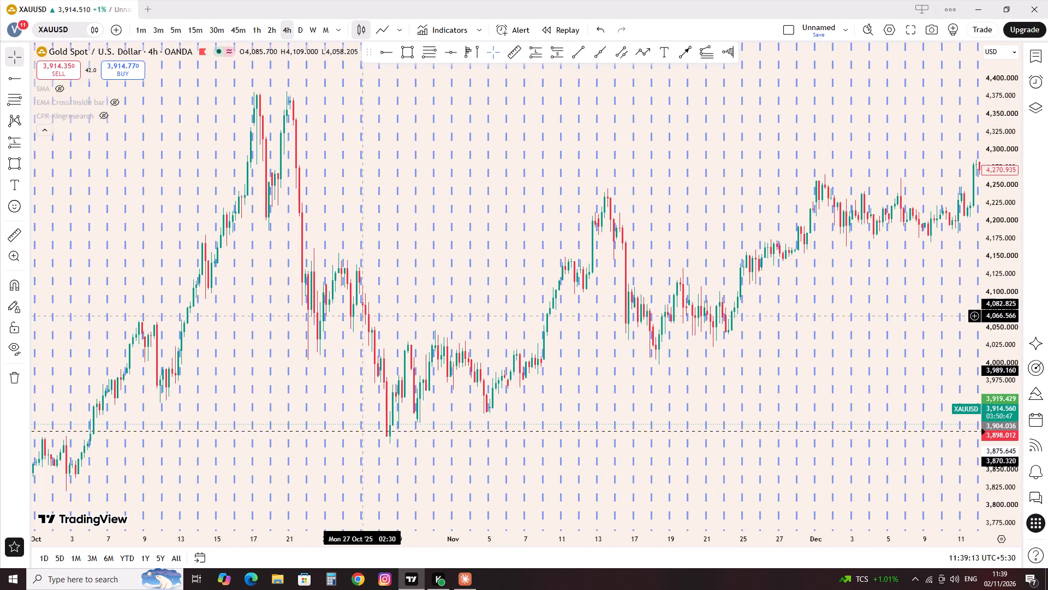
pyautogui.moveTo(346, 316); pyautogui.dragTo(617, 360)
pyautogui.scroll(3, 617, 360)
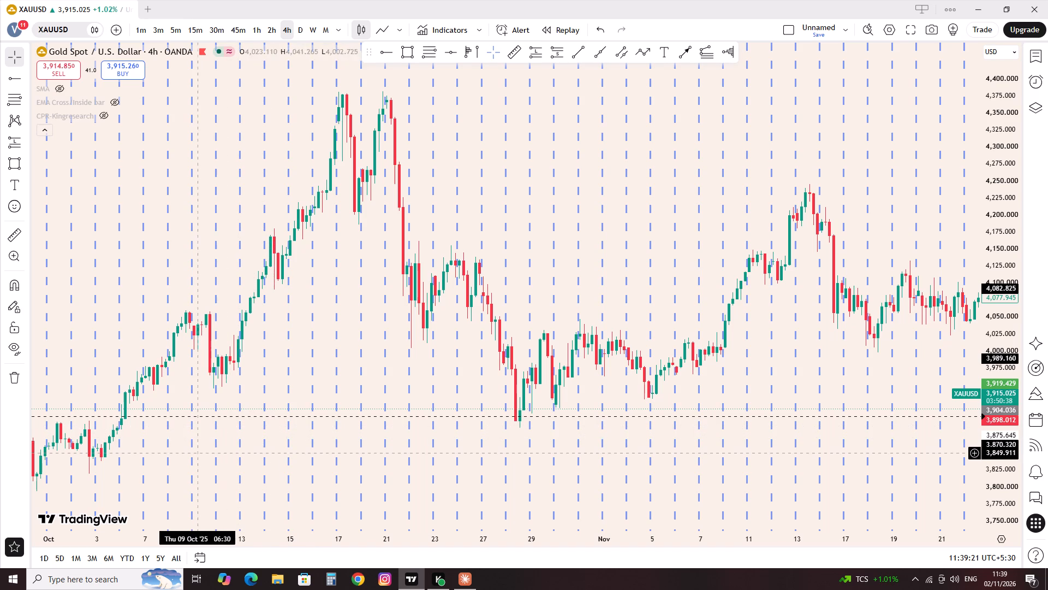
pyautogui.click(383, 52)
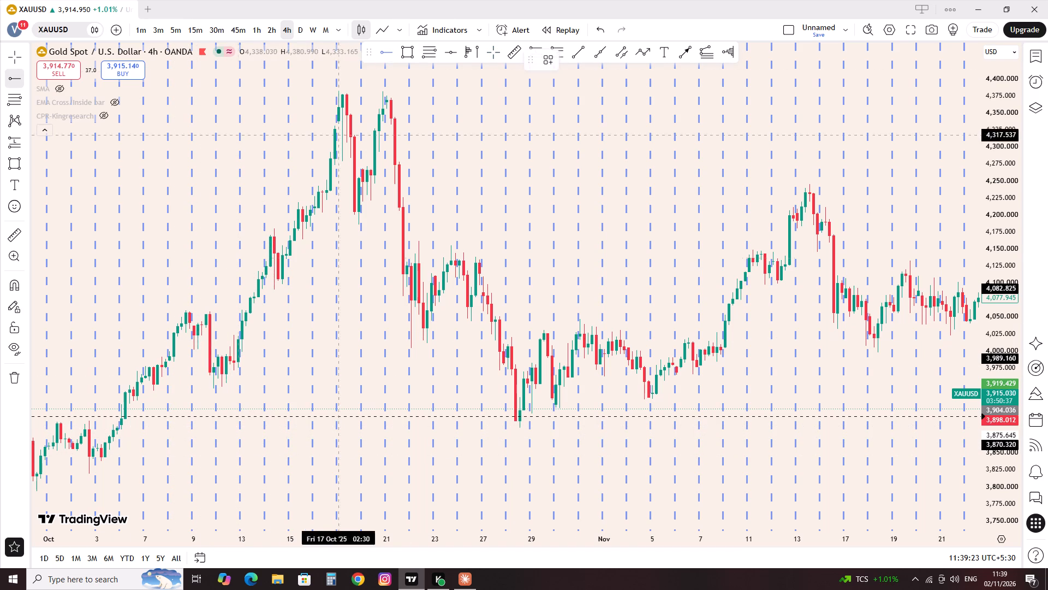
pyautogui.click(75, 458)
pyautogui.click(130, 476)
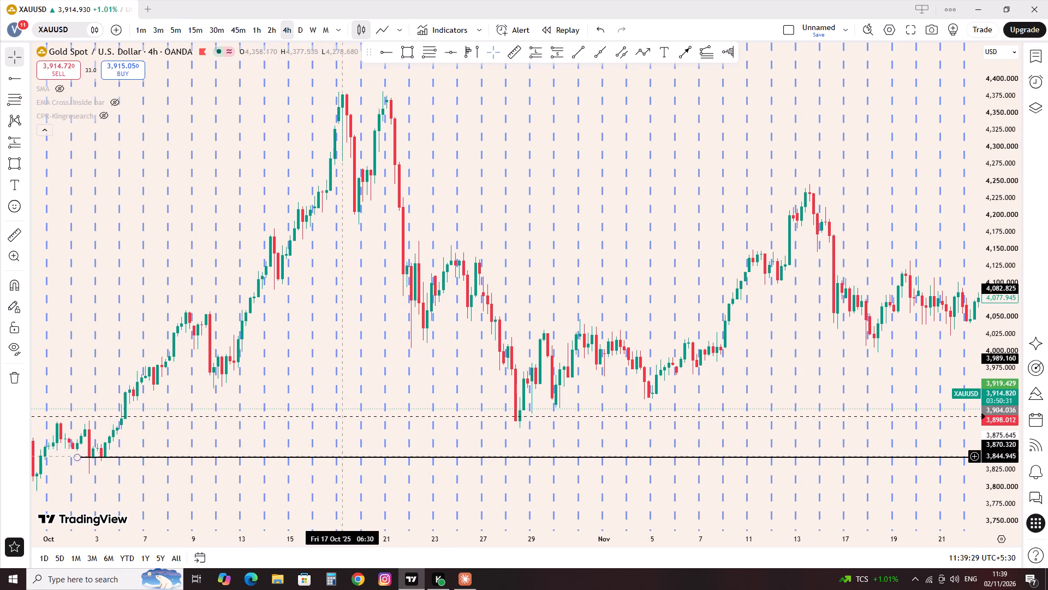
# Return to the latest XAUUSD candles and switch the chart to the 1-hour timeframe.
pyautogui.click(556, 508)
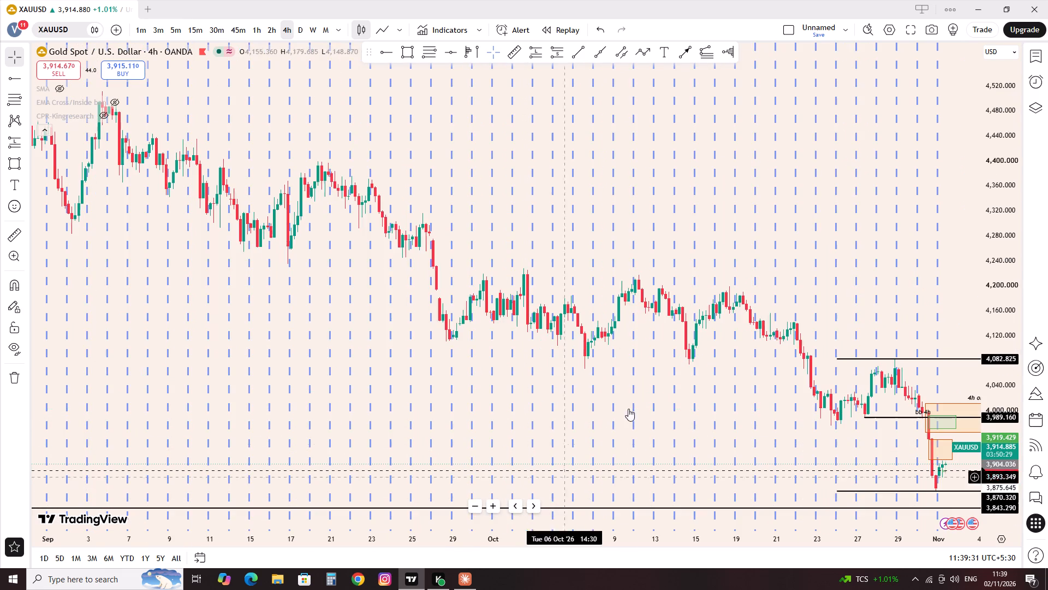
pyautogui.scroll(10, 656, 377)
pyautogui.scroll(-3, 636, 336)
pyautogui.scroll(5, 638, 335)
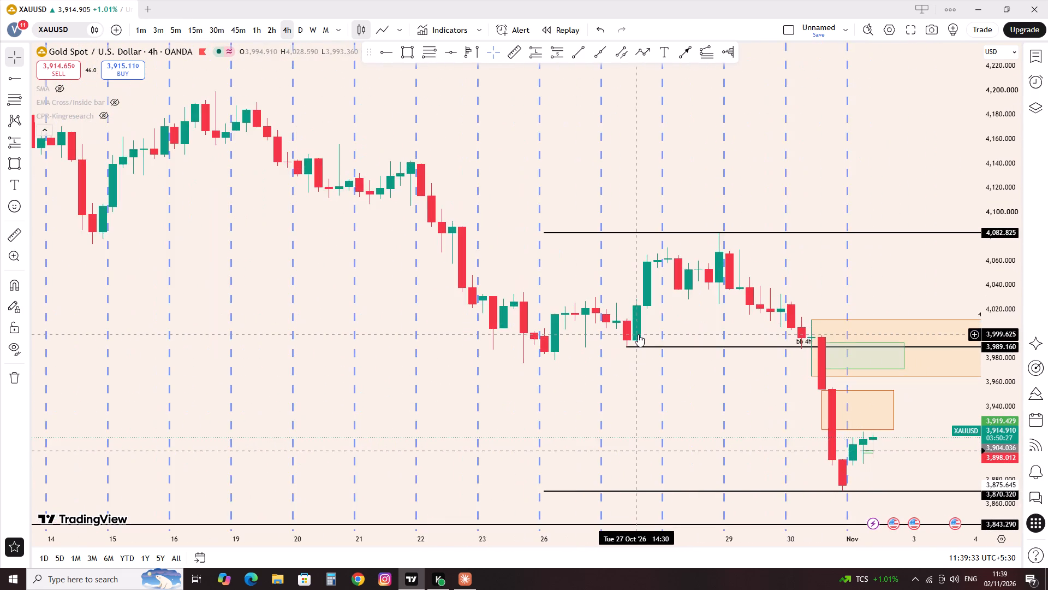
pyautogui.scroll(-5, 638, 334)
pyautogui.scroll(12, 640, 334)
pyautogui.scroll(2, 557, 300)
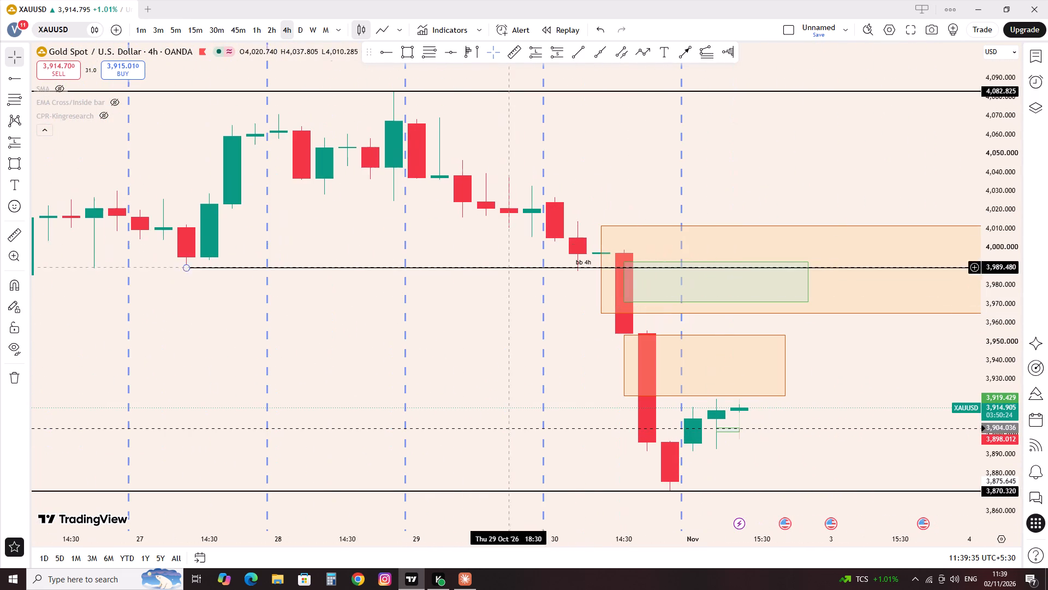
pyautogui.click(263, 23)
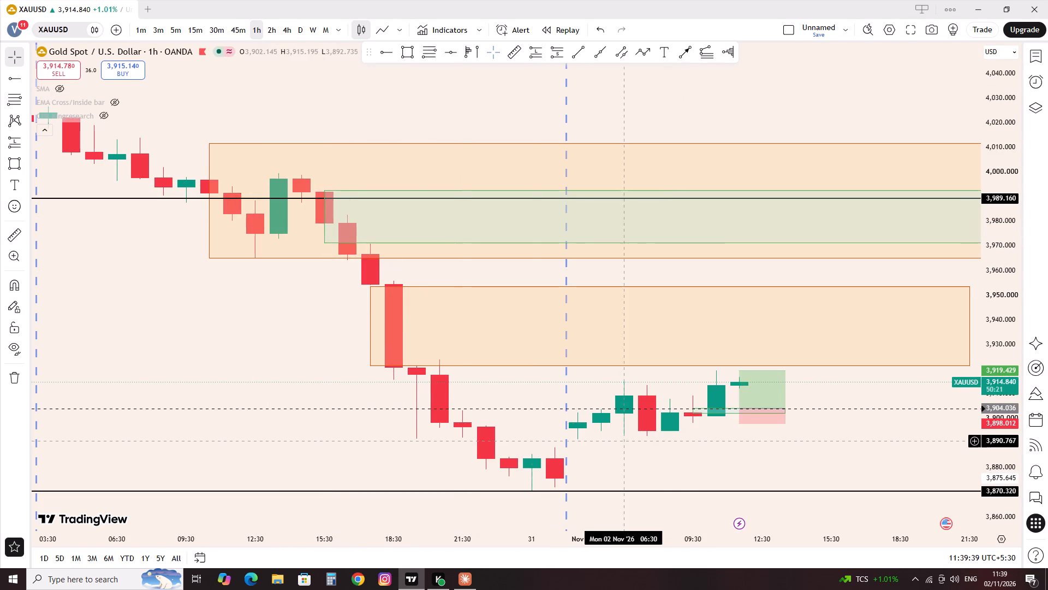
pyautogui.scroll(6, 636, 439)
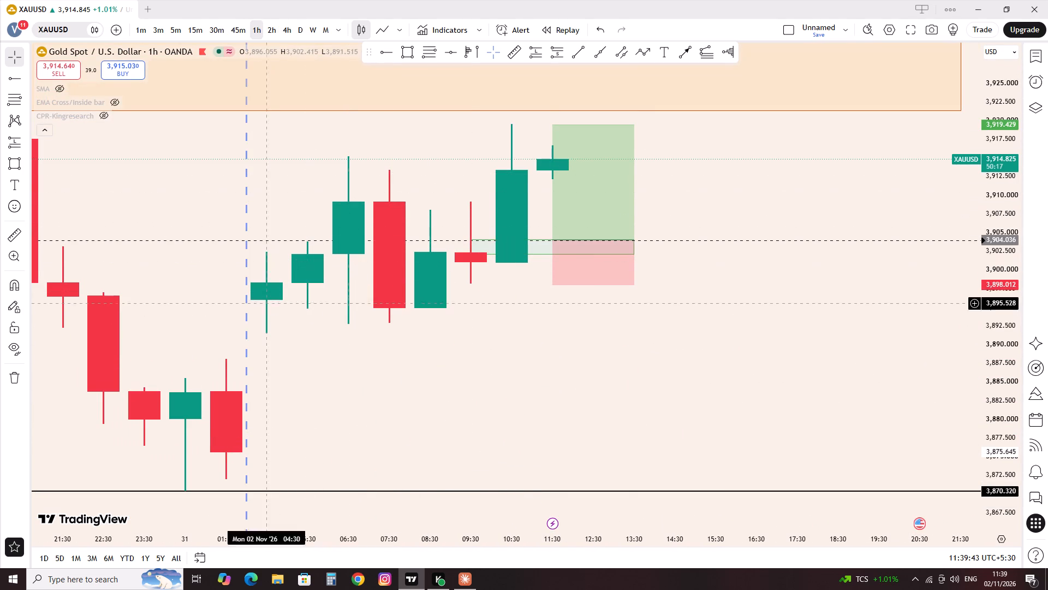
# Search the indicators for volume and add the Volume indicator to the 1-hour XAUUSD chart.
pyautogui.click(443, 34)
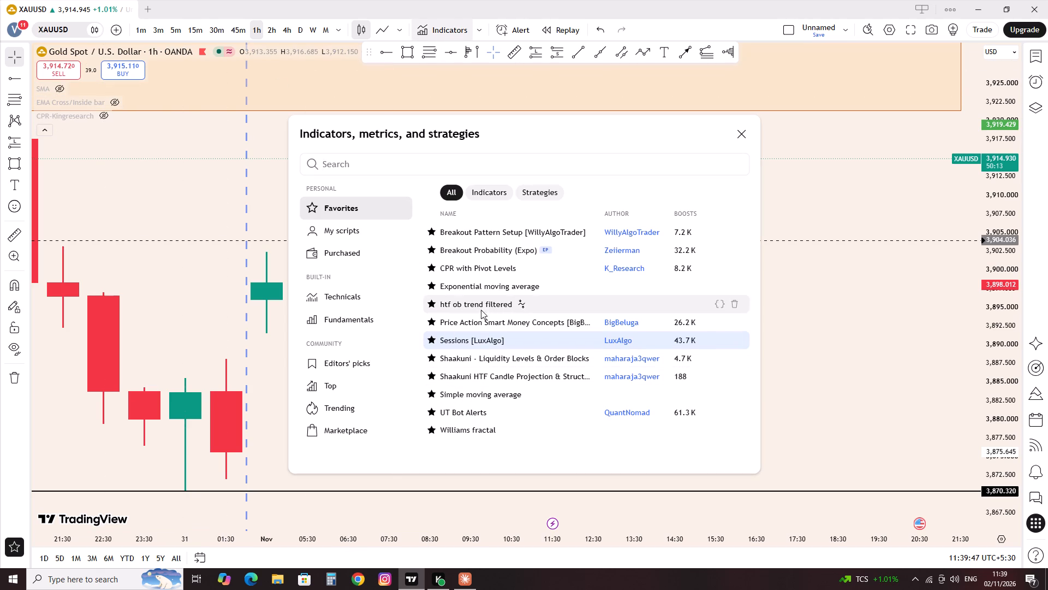
pyautogui.write('volume')
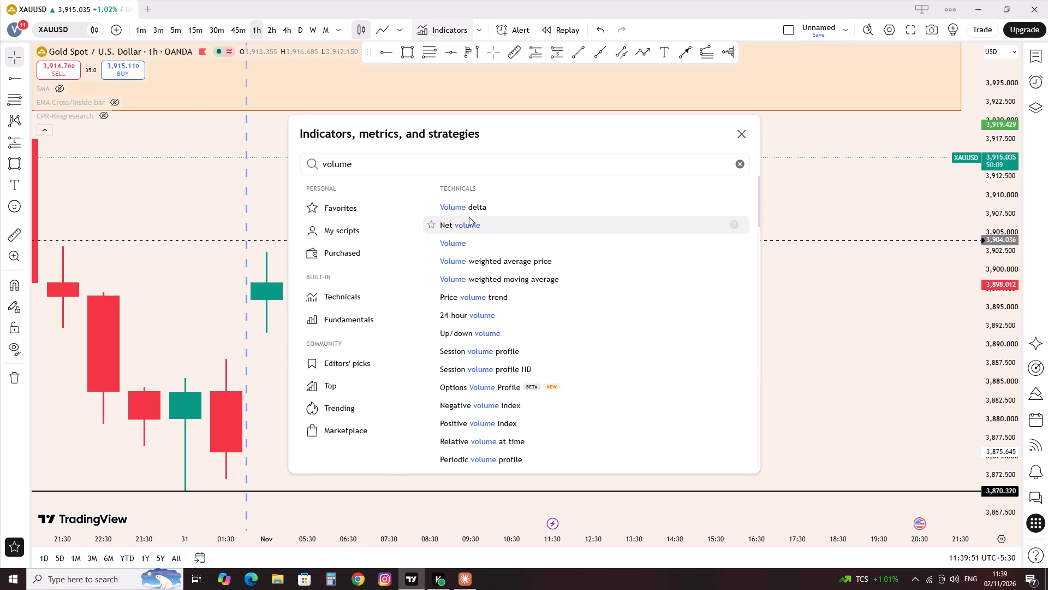
pyautogui.click(477, 248)
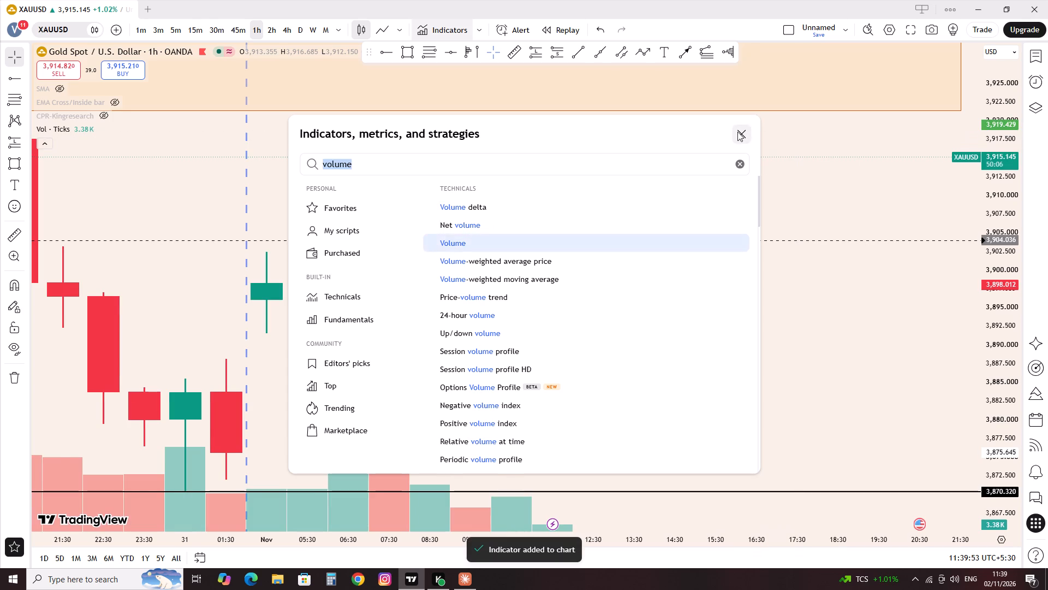
pyautogui.click(737, 132)
pyautogui.scroll(-6, 716, 176)
pyautogui.scroll(2, 622, 467)
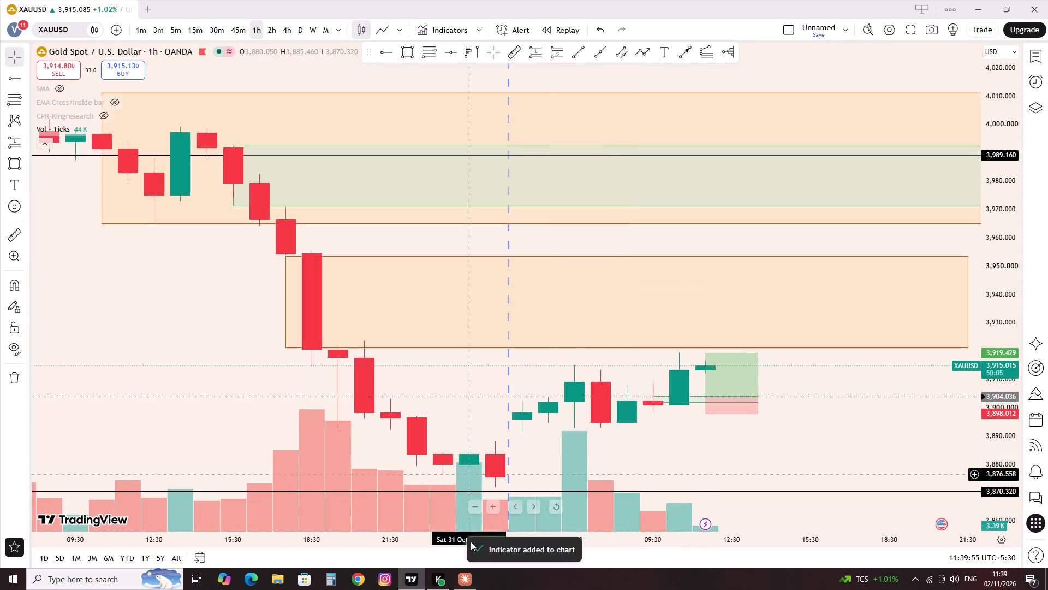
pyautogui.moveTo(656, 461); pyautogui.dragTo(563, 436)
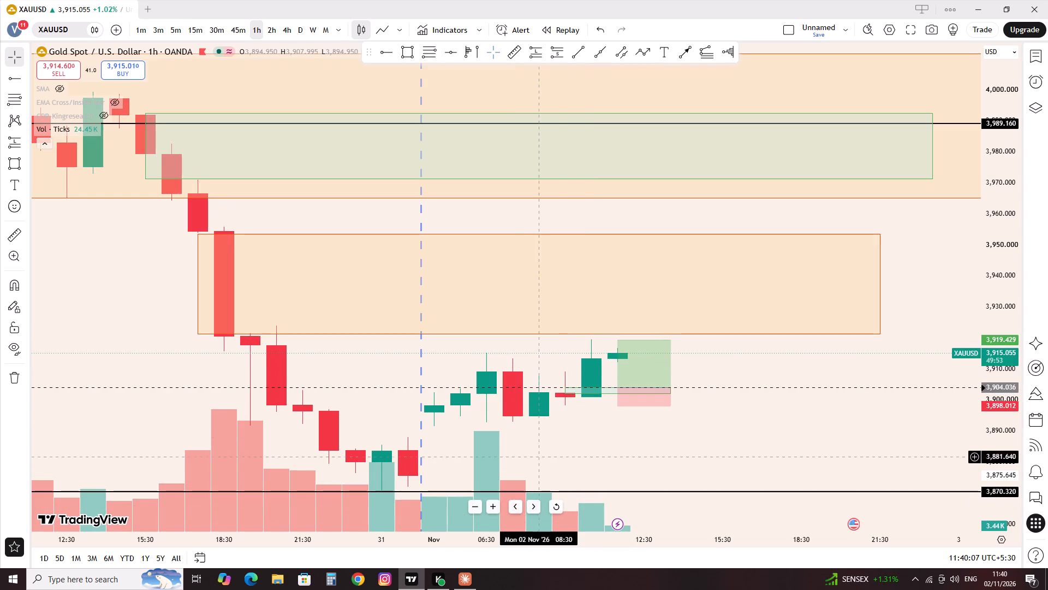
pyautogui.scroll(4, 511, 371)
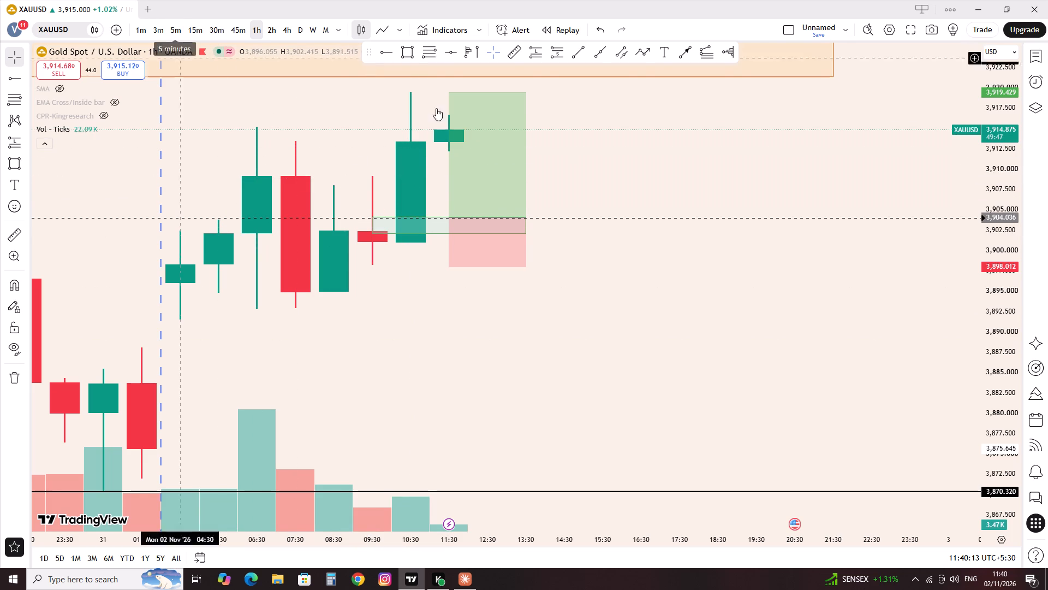
# Minimise the TradingView window showing the 1-hour XAUUSD chart.
pyautogui.click(987, 0)
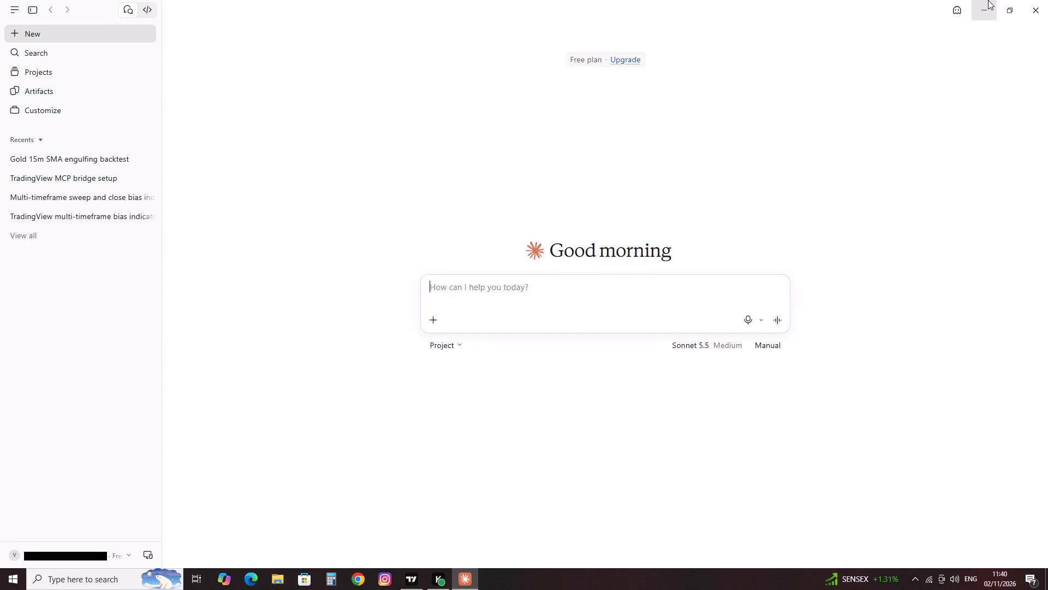
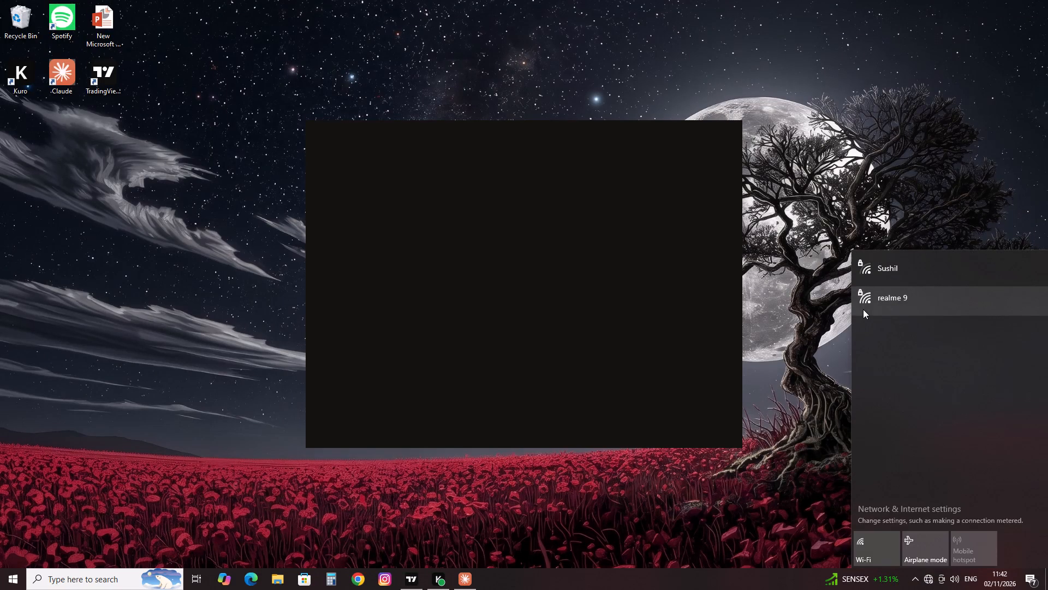
# Connect the computer to the realme 9 Wi-Fi network.
pyautogui.click(863, 309)
pyautogui.click(1028, 342)
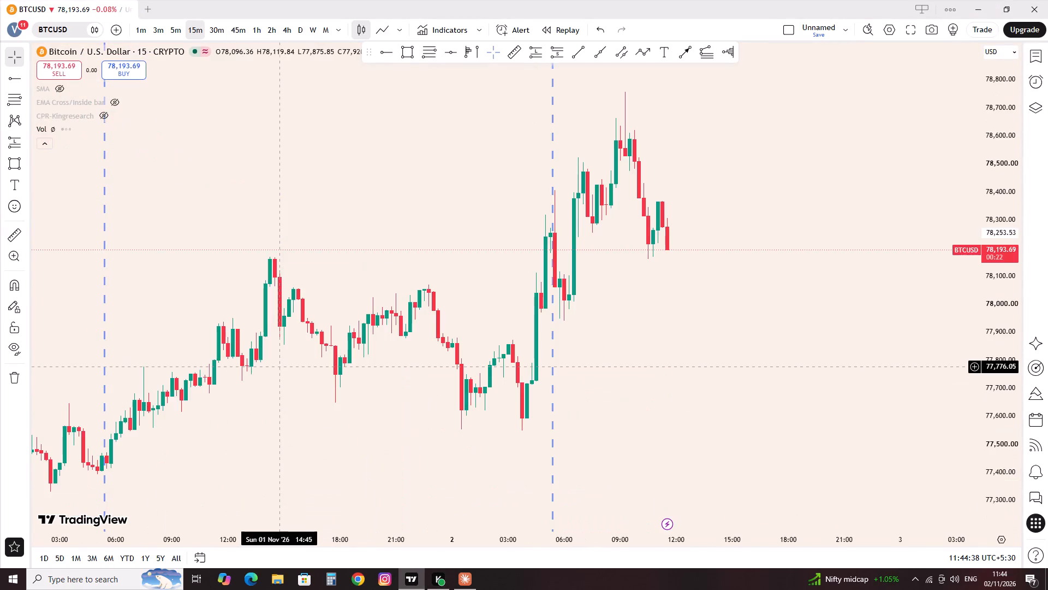
pyautogui.scroll(3, 279, 367)
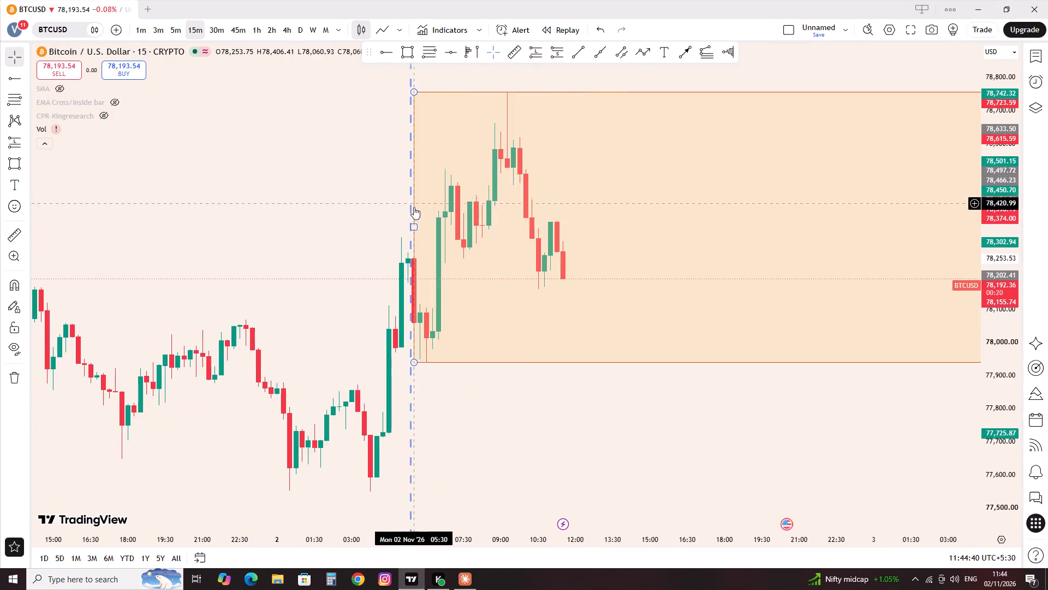
pyautogui.click(414, 215)
pyautogui.click(760, 57)
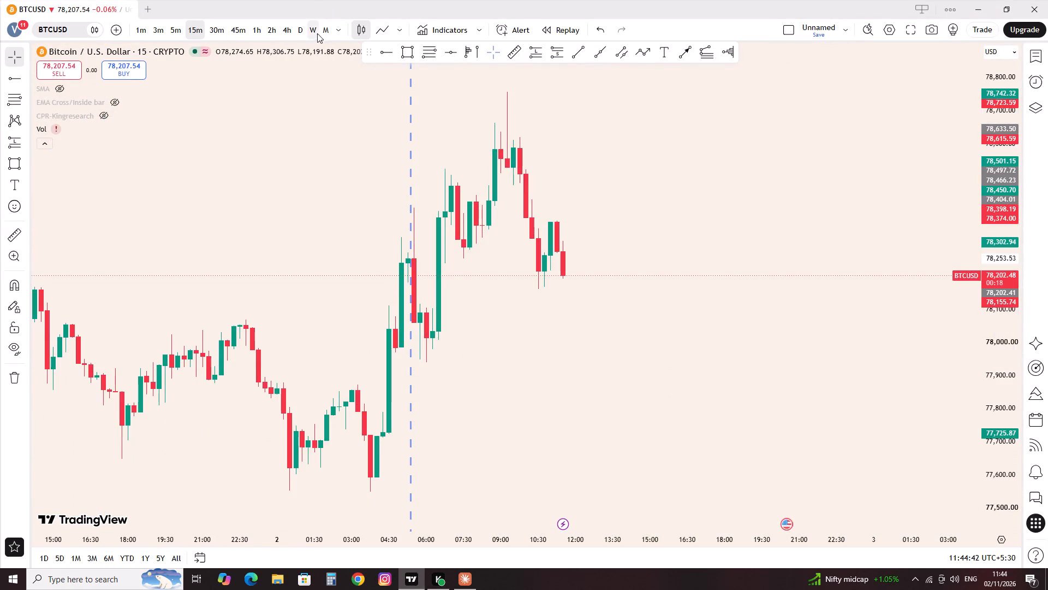
# Review BTCUSD on the monthly timeframe, compare it with monthly XAUUSD, and check BTCUSD on the weekly timeframe.
pyautogui.click(320, 29)
pyautogui.scroll(3, 325, 297)
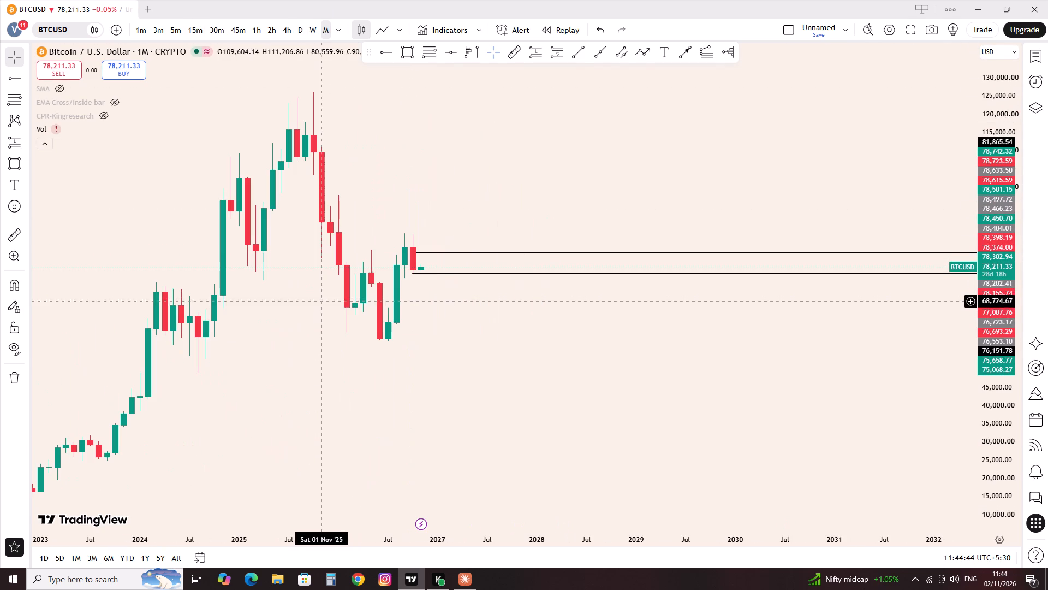
pyautogui.scroll(1, 325, 307)
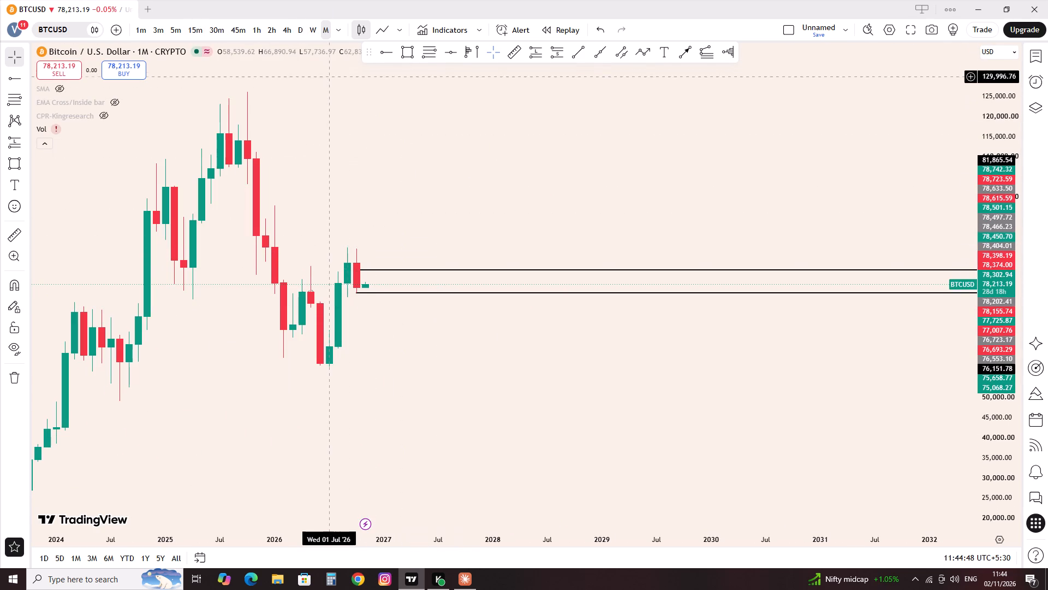
pyautogui.press('Down')
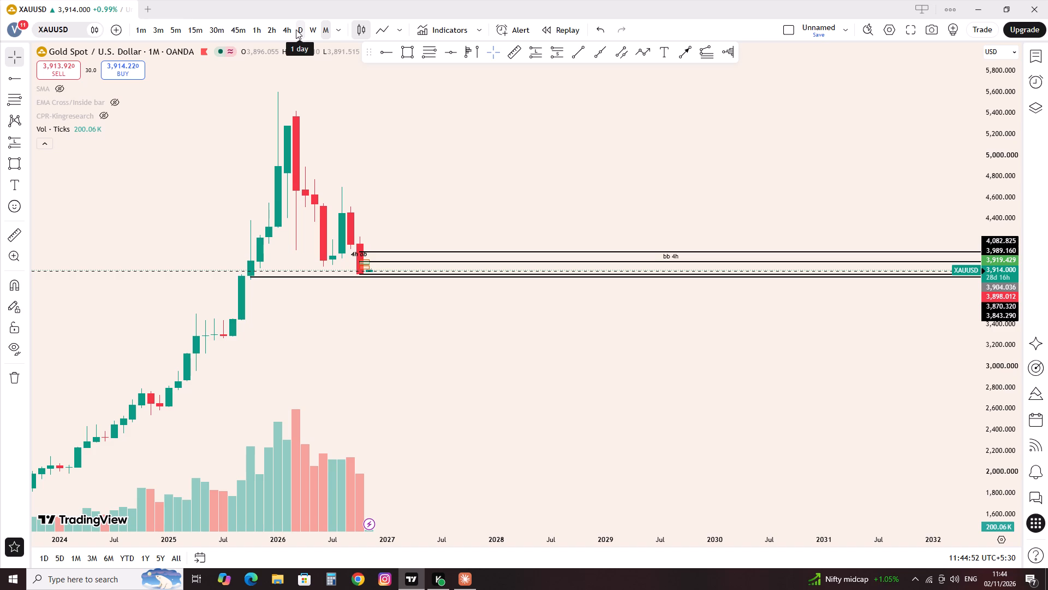
pyautogui.press('Up')
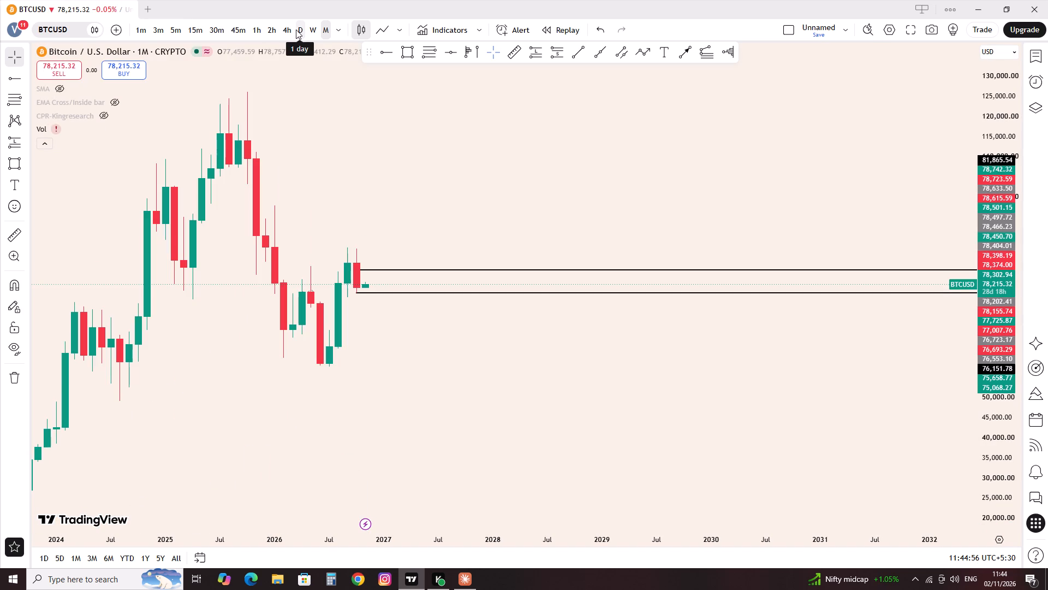
pyautogui.click(311, 34)
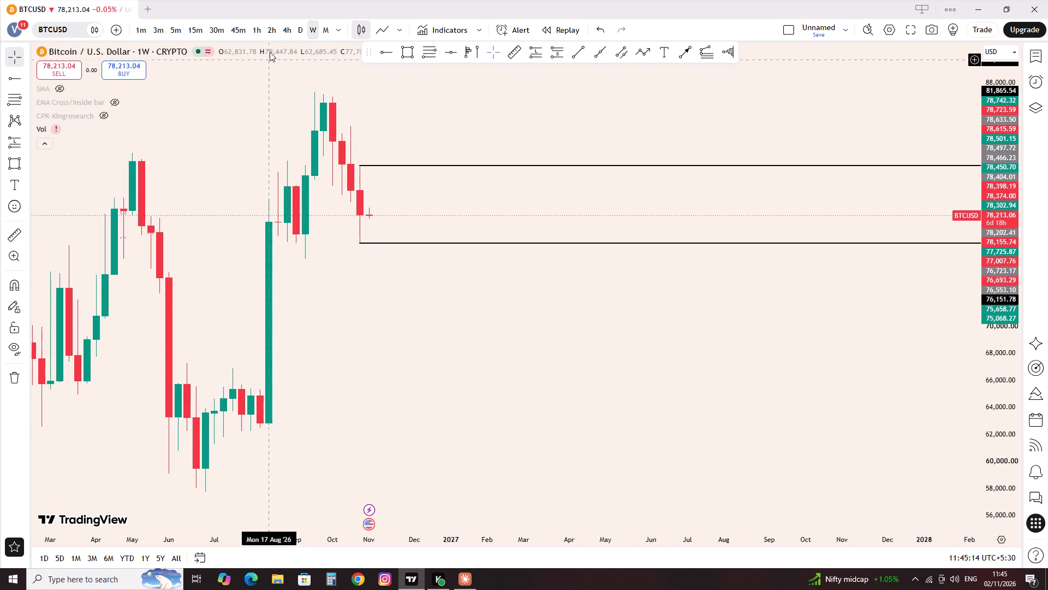
# On the daily BTCUSD chart, draw a rectangle from about 80,325 to 78,605, spanning 28 October to 3 December 2026.
pyautogui.click(300, 31)
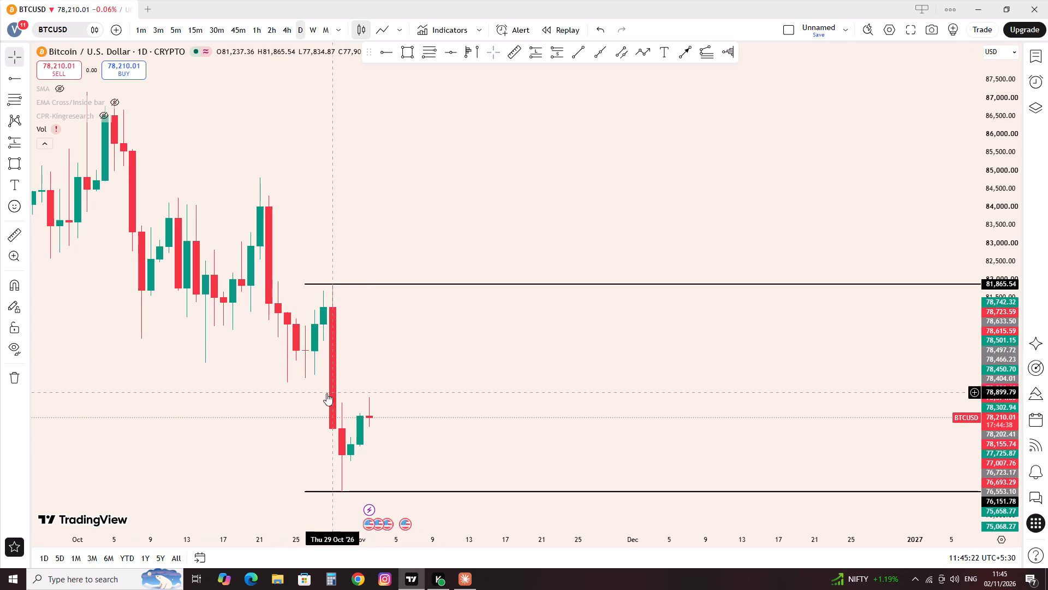
pyautogui.click(419, 52)
pyautogui.click(410, 56)
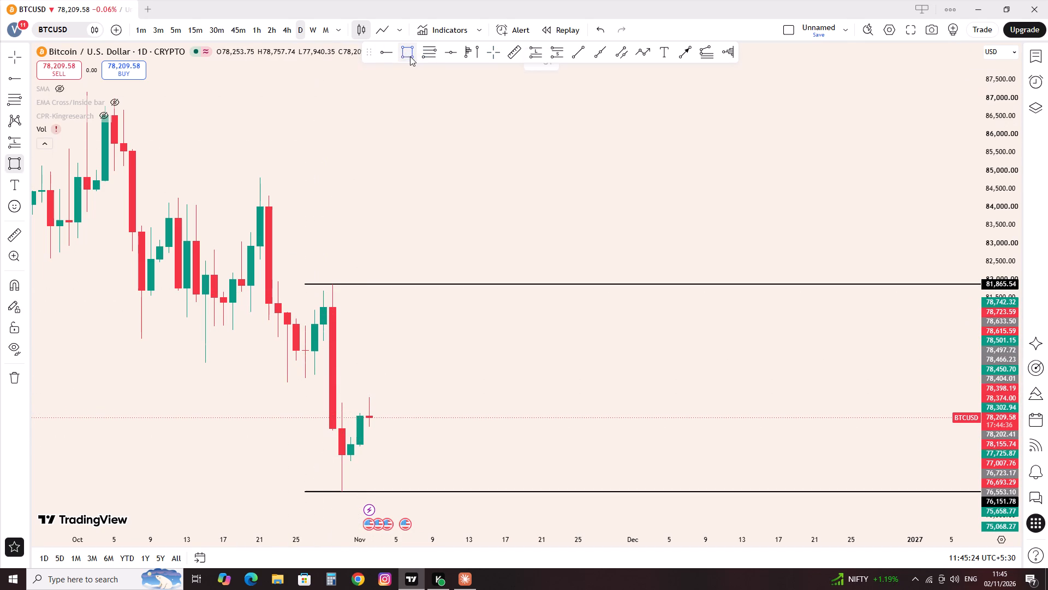
pyautogui.click(325, 341)
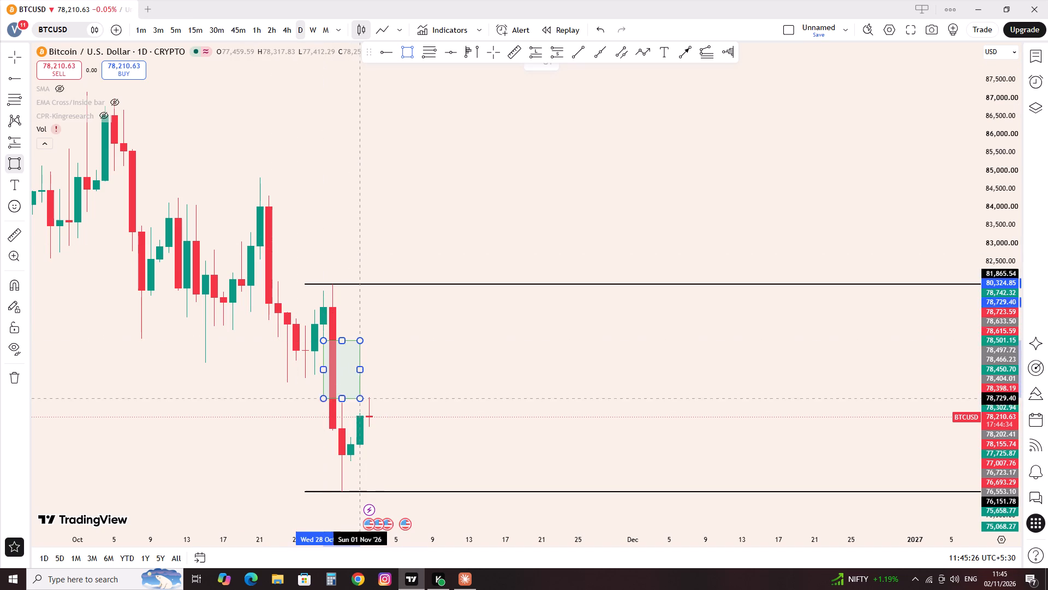
pyautogui.click(371, 403)
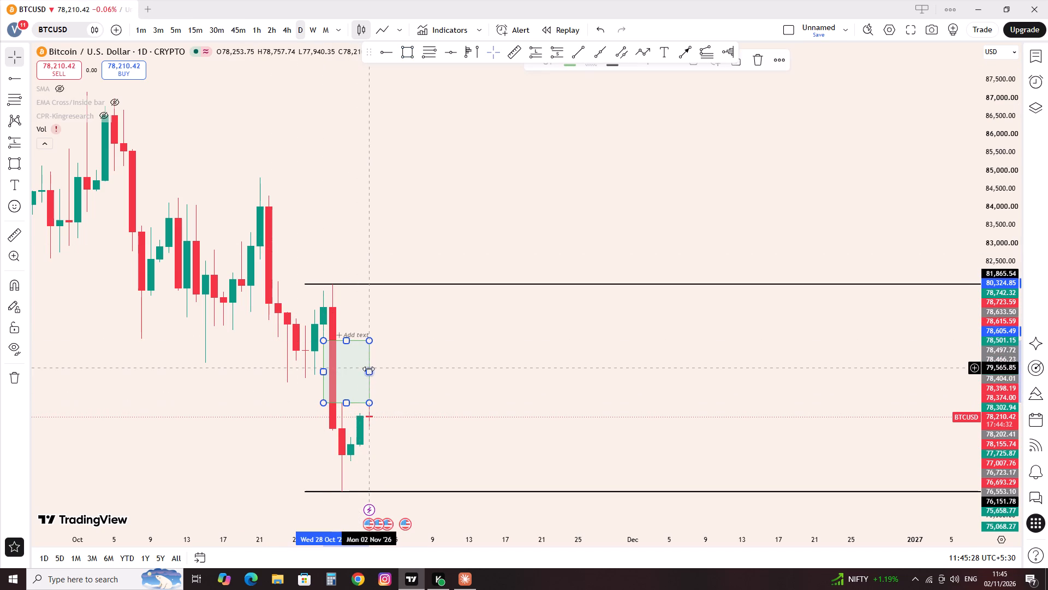
pyautogui.moveTo(368, 369); pyautogui.dragTo(651, 391)
# Give the new daily BTCUSD rectangle an orange fill and a red border.
pyautogui.click(603, 61)
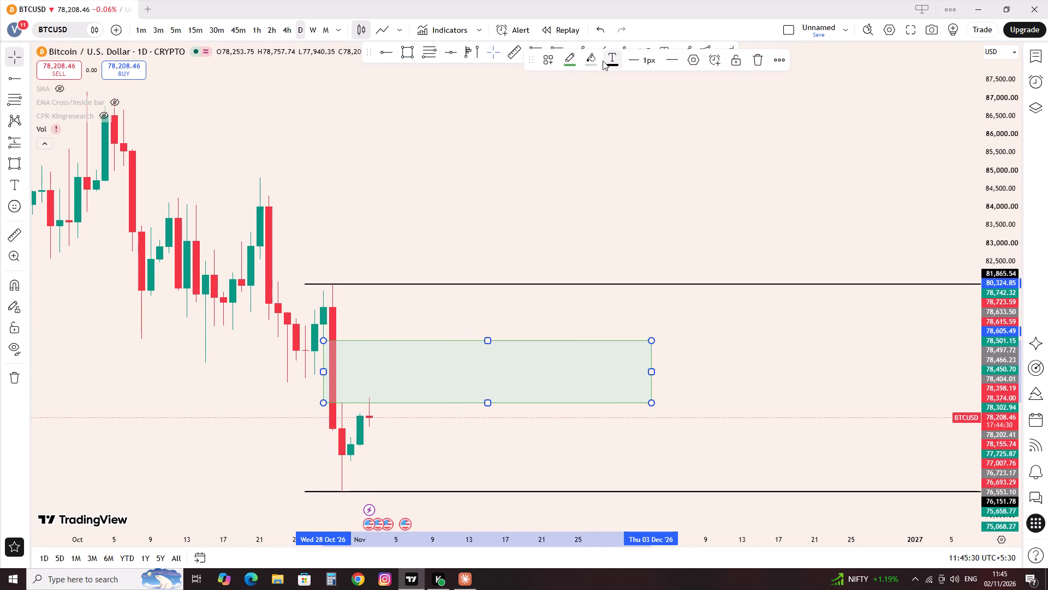
pyautogui.tripleClick(591, 57)
pyautogui.click(605, 95)
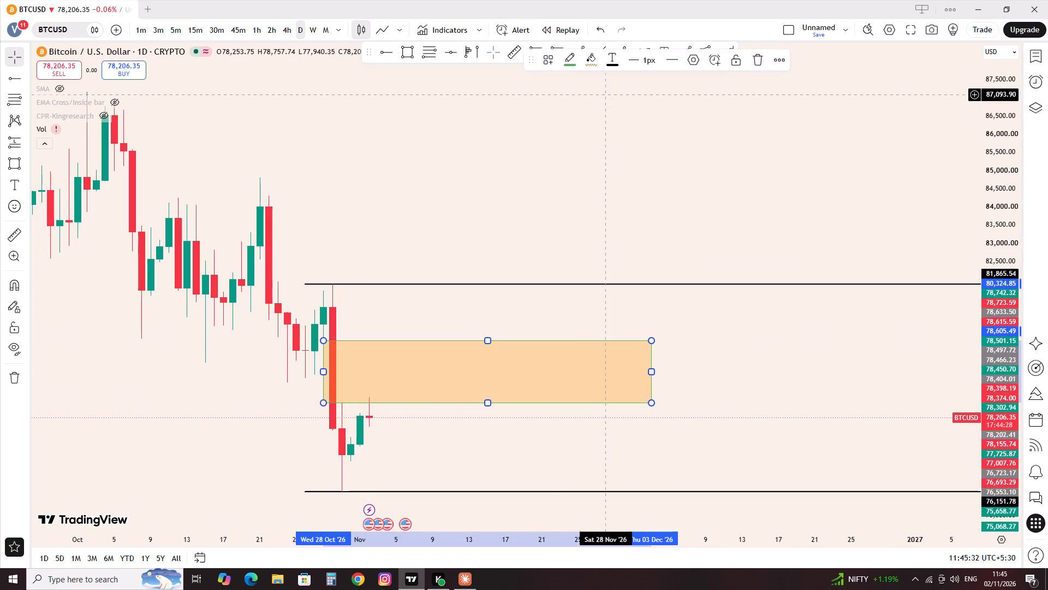
pyautogui.click(576, 56)
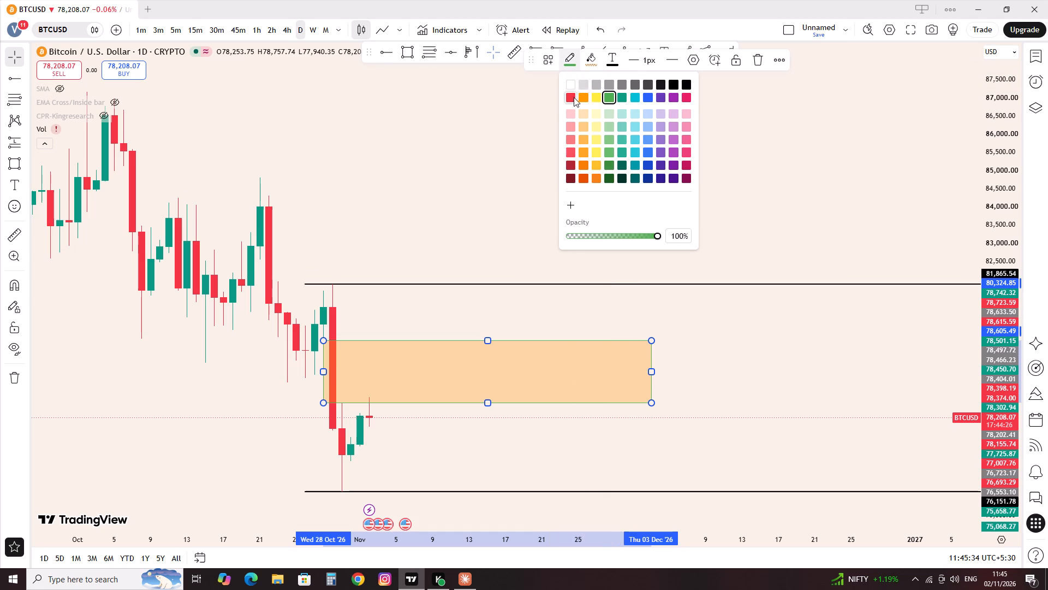
pyautogui.click(574, 97)
pyautogui.click(436, 151)
# On the 4-hour BTCUSD chart, draw a horizontal trend line at about 78,758 from 2 November 2026 05:30 to 4 November.
pyautogui.scroll(2, 276, 400)
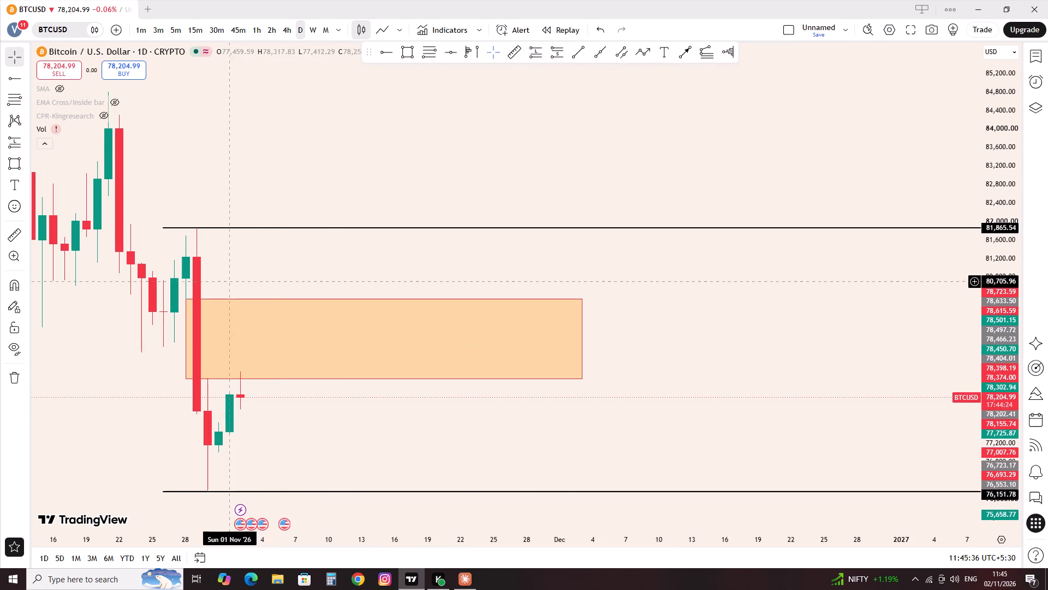
pyautogui.click(288, 29)
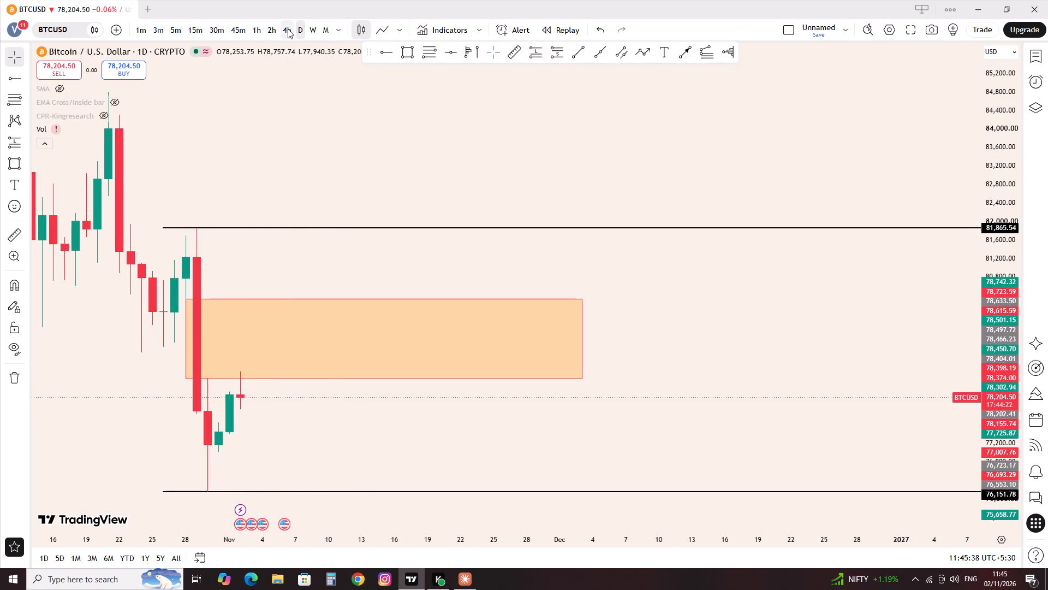
pyautogui.scroll(-3, 152, 369)
pyautogui.scroll(3, 321, 367)
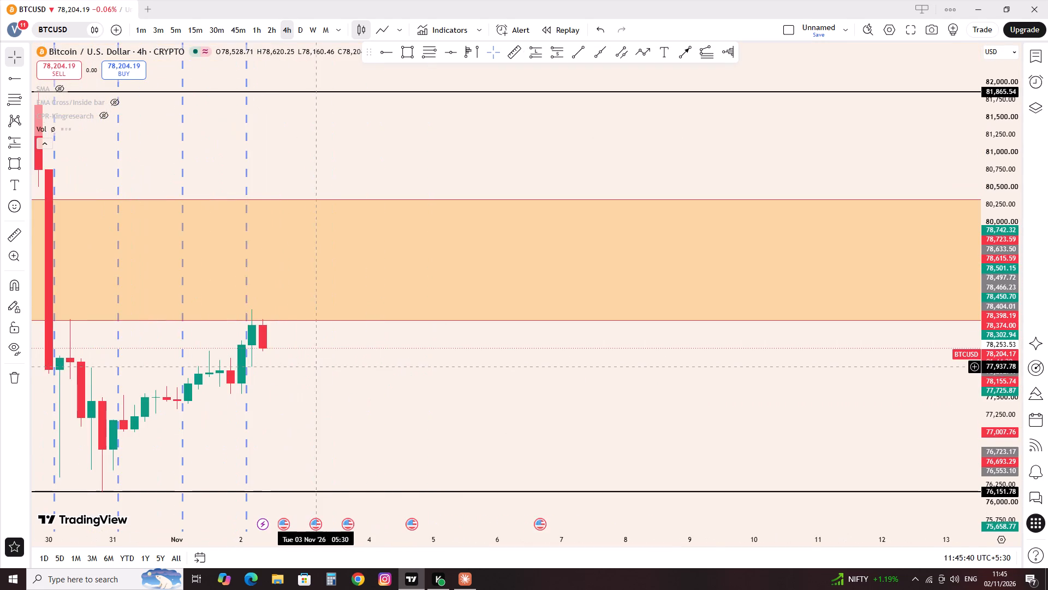
pyautogui.scroll(1, 325, 368)
pyautogui.moveTo(237, 322); pyautogui.dragTo(320, 324)
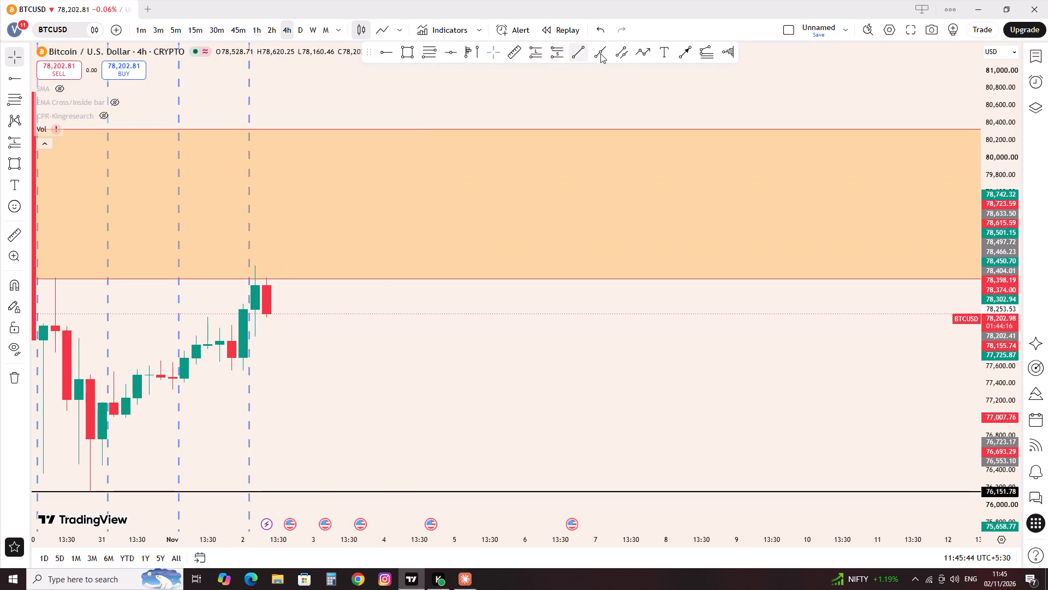
pyautogui.click(576, 60)
pyautogui.click(571, 55)
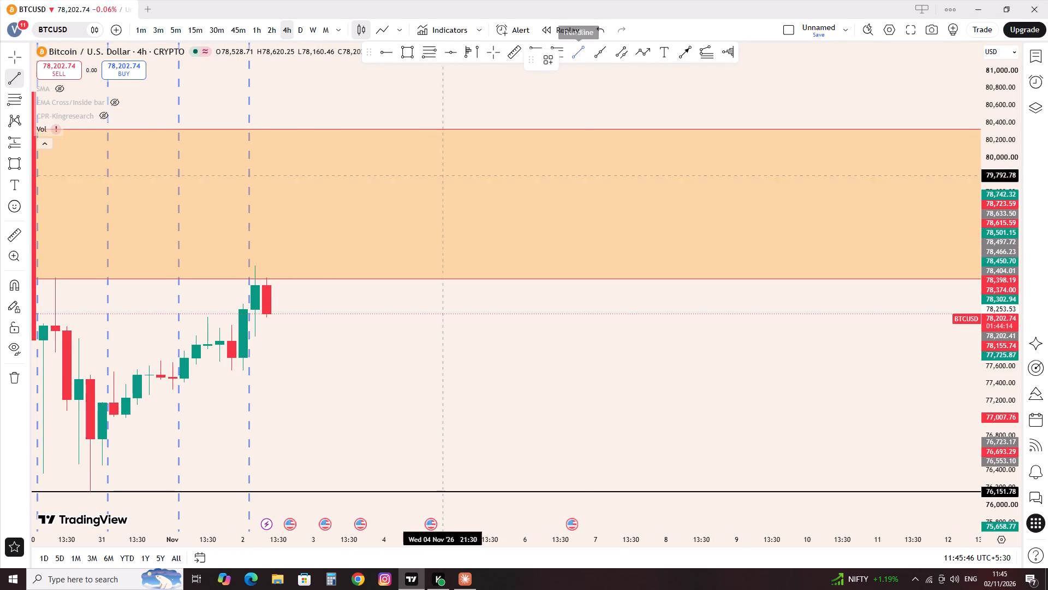
pyautogui.keyDown('ctrl'); pyautogui.click(255, 265); pyautogui.keyUp('ctrl')
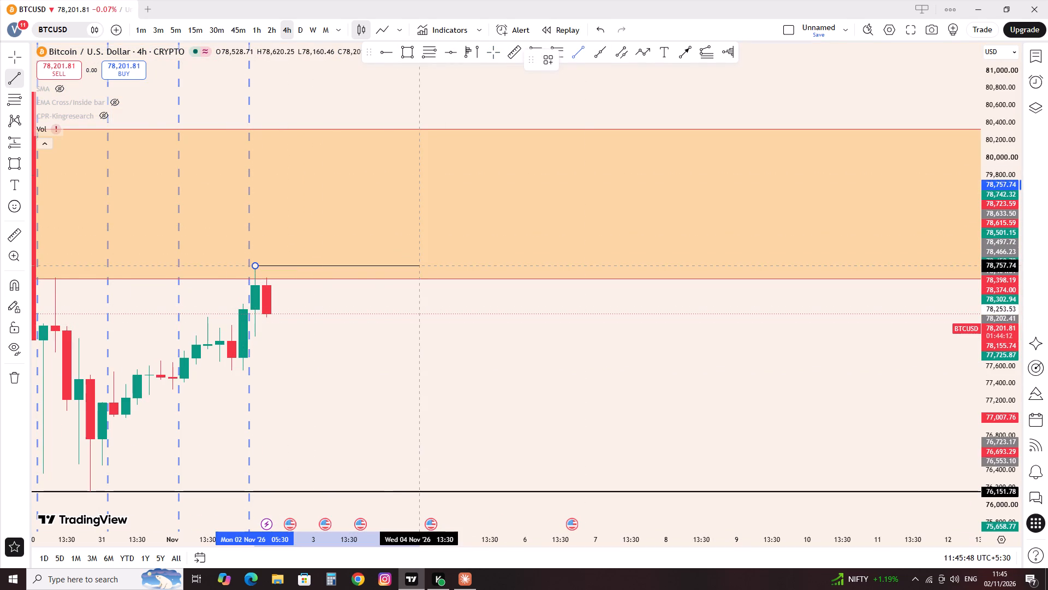
pyautogui.keyDown('shift'); pyautogui.click(424, 258); pyautogui.keyUp('shift')
pyautogui.click(522, 339)
# On the 1-hour BTCUSD chart, draw a rectangle from about 79,696 to 78,596, starting 30 October 02:30 and extended to about 3 November 05:30.
pyautogui.scroll(-1, 392, 391)
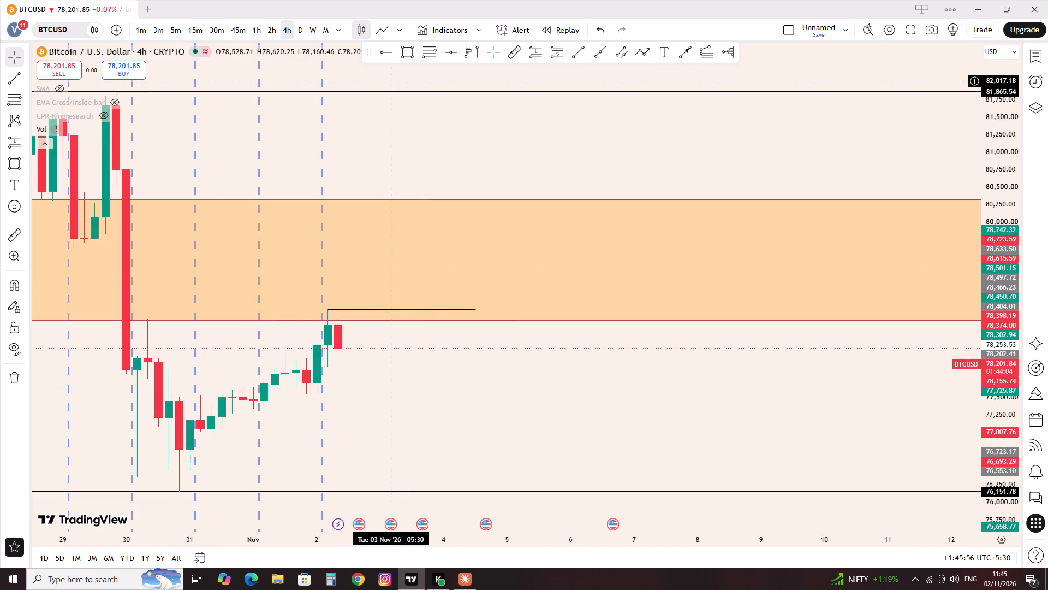
pyautogui.click(261, 25)
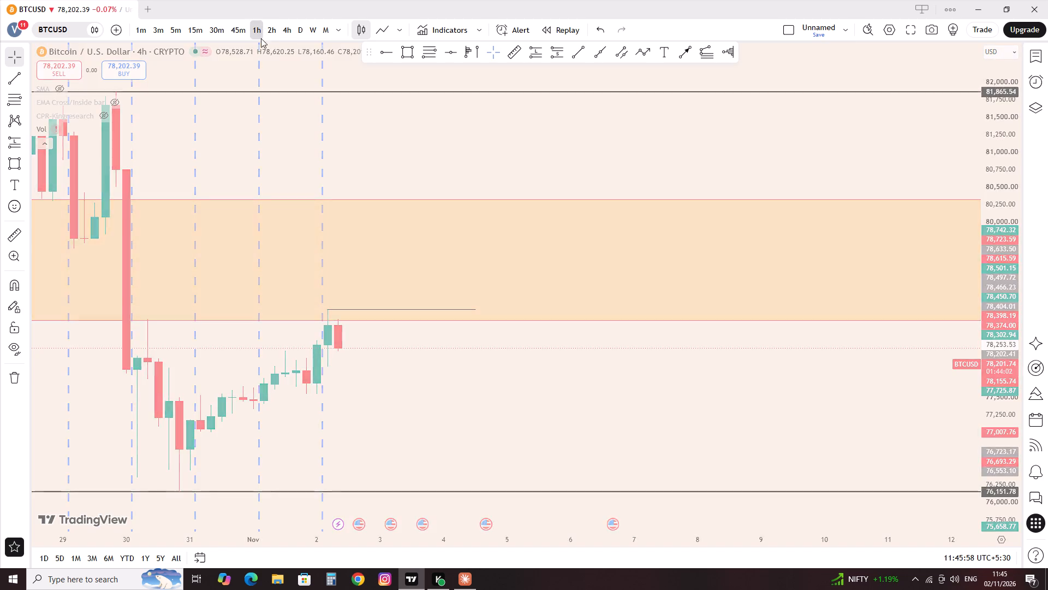
pyautogui.scroll(-3, 273, 127)
pyautogui.scroll(-5, 293, 189)
pyautogui.scroll(1, 322, 202)
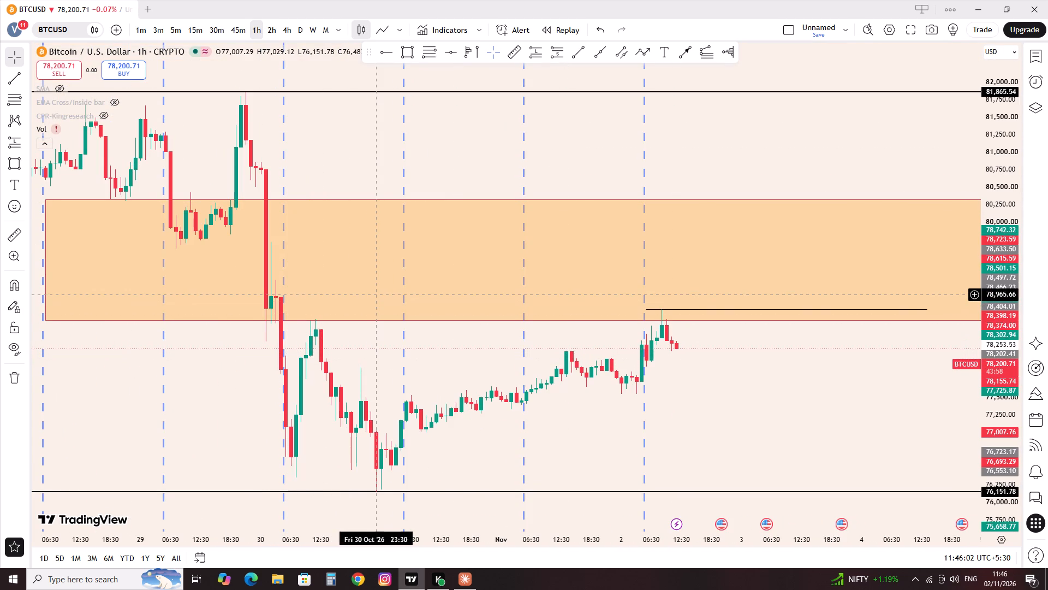
pyautogui.click(406, 44)
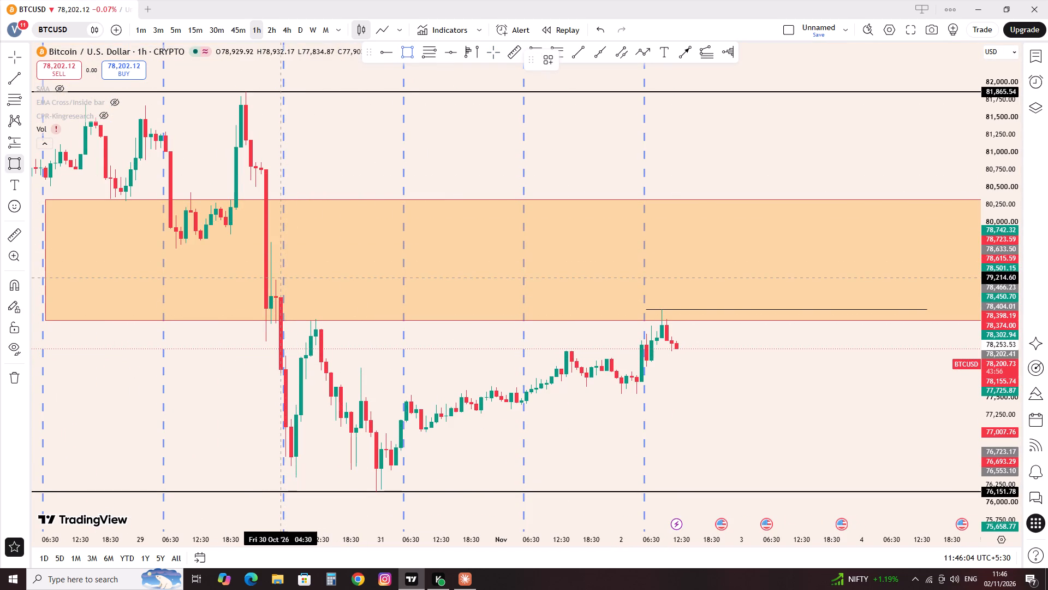
pyautogui.click(270, 244)
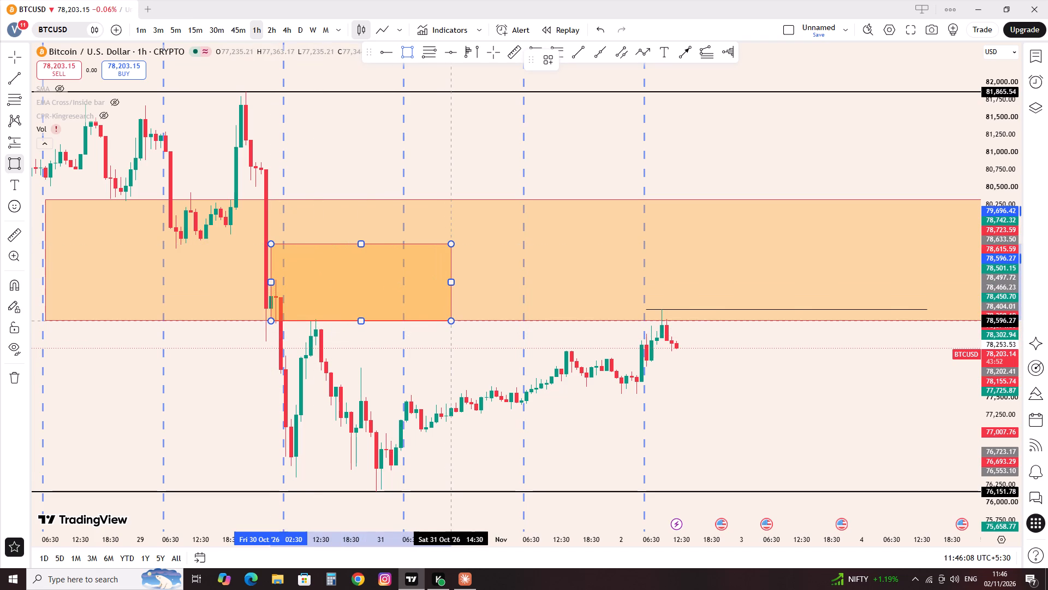
pyautogui.click(451, 322)
pyautogui.moveTo(448, 284); pyautogui.dragTo(769, 323)
pyautogui.click(814, 376)
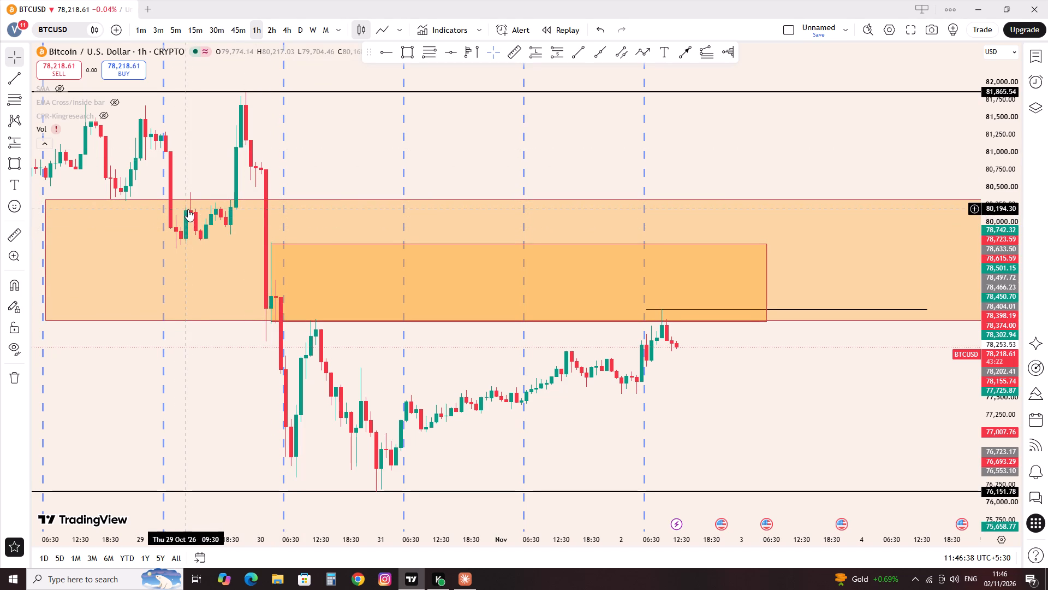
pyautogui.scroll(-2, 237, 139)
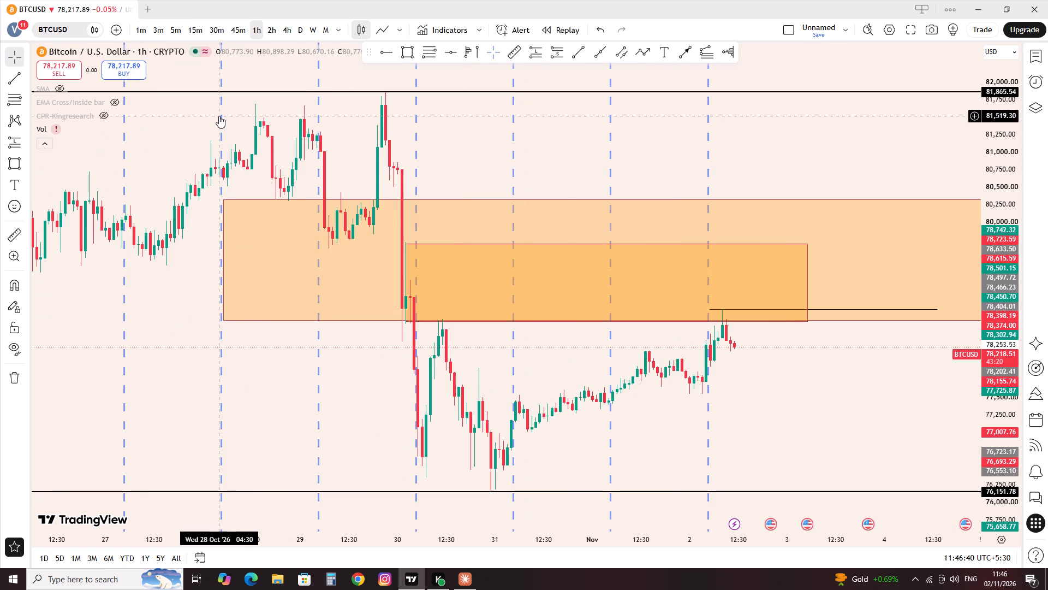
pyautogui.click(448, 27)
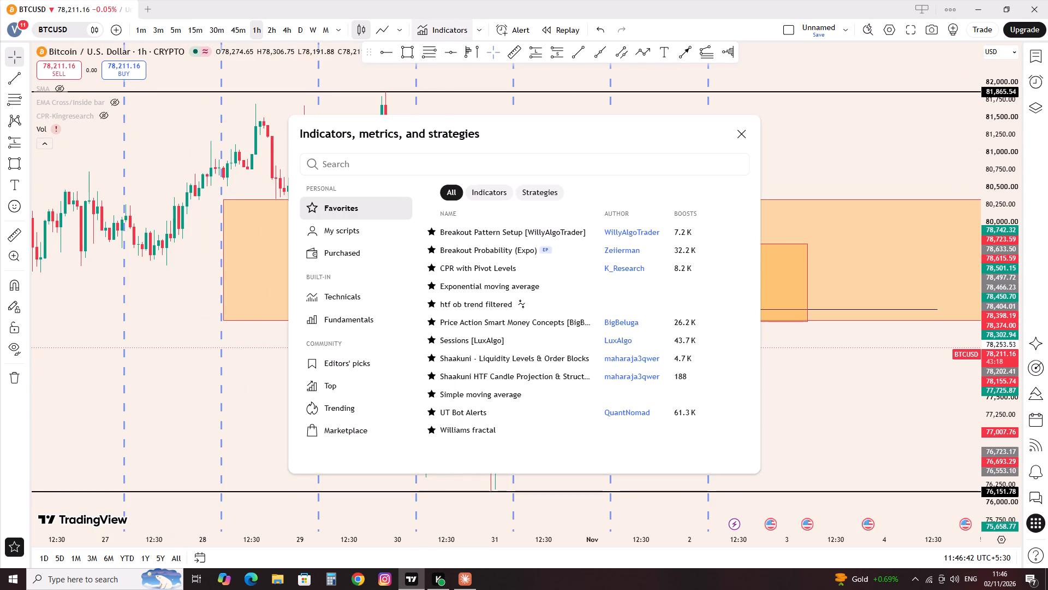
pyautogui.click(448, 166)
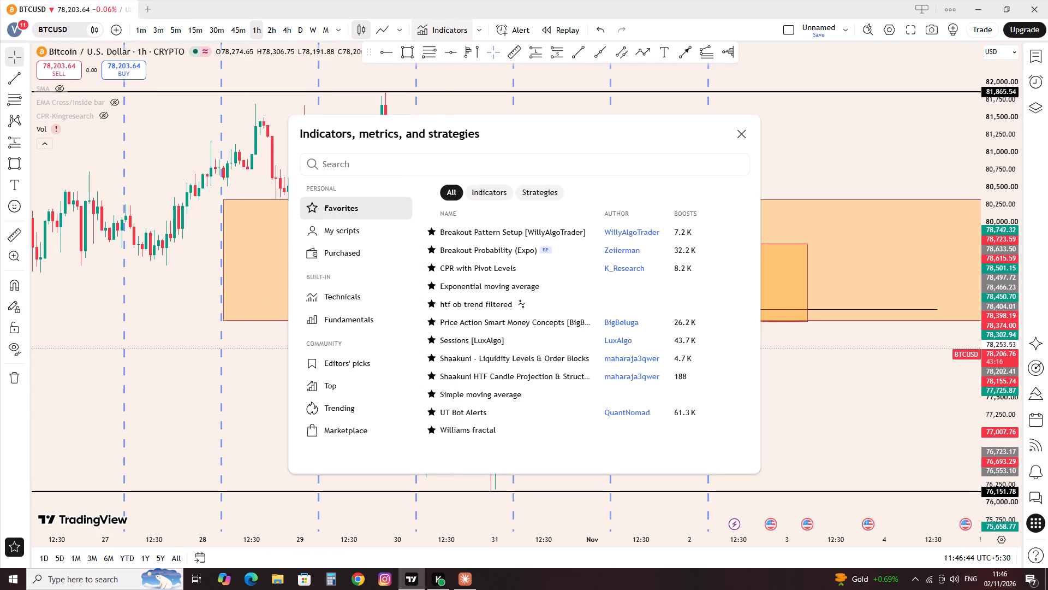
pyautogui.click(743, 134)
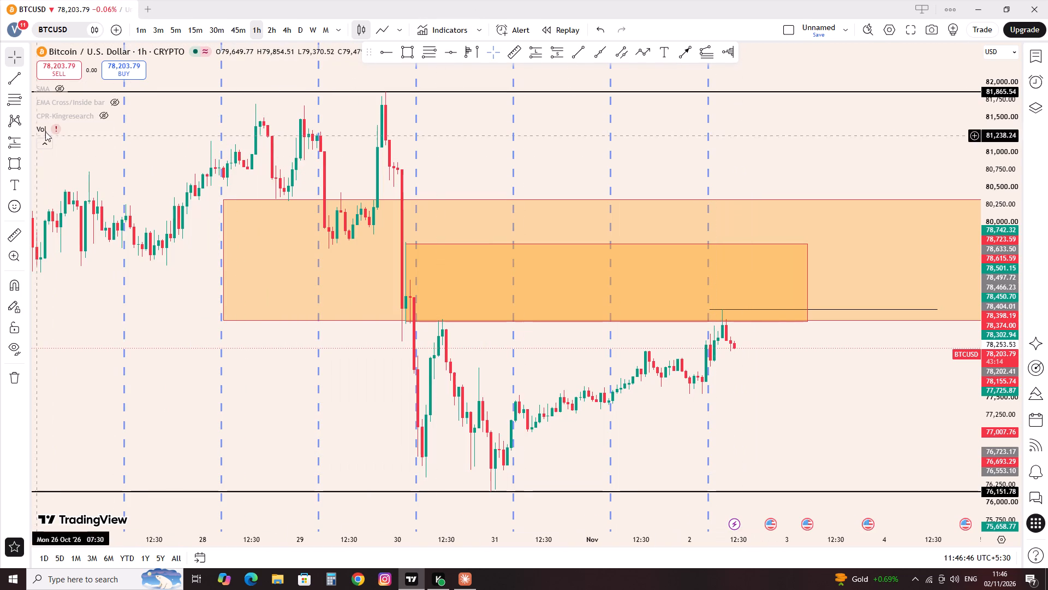
# Hide the volume indicator on the BTCUSD chart.
pyautogui.click(56, 128)
pyautogui.doubleClick(56, 128)
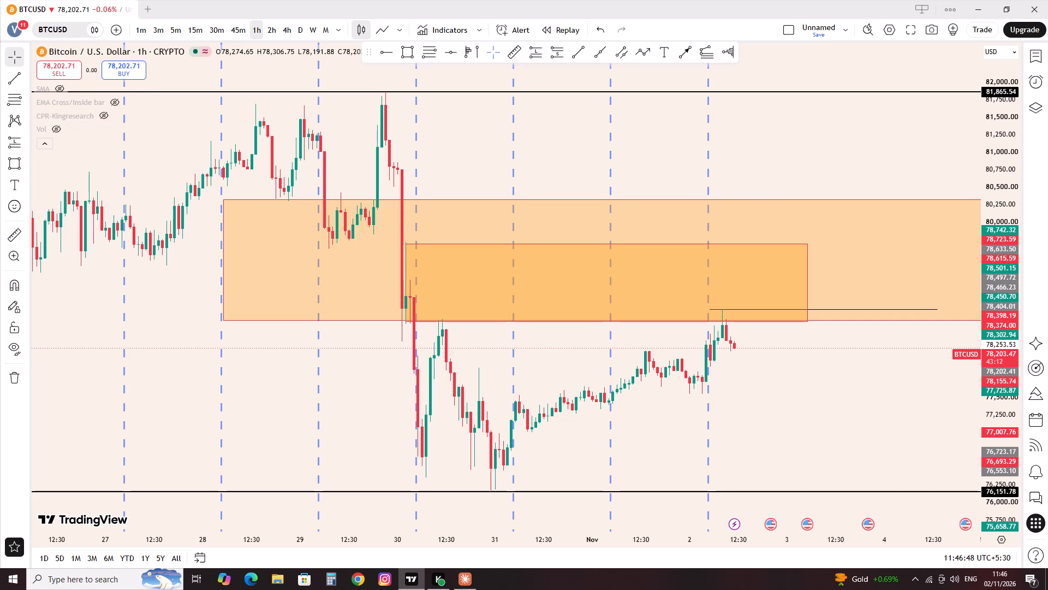
# Search the indicators for "zig zag" and add Zig Zag High-Low + RSI by ocaptain to the 1-hour BTCUSD chart.
pyautogui.click(455, 28)
pyautogui.write('zziz')
pyautogui.press('BackSpace')
pyautogui.press('BackSpace')
pyautogui.press('BackSpace')
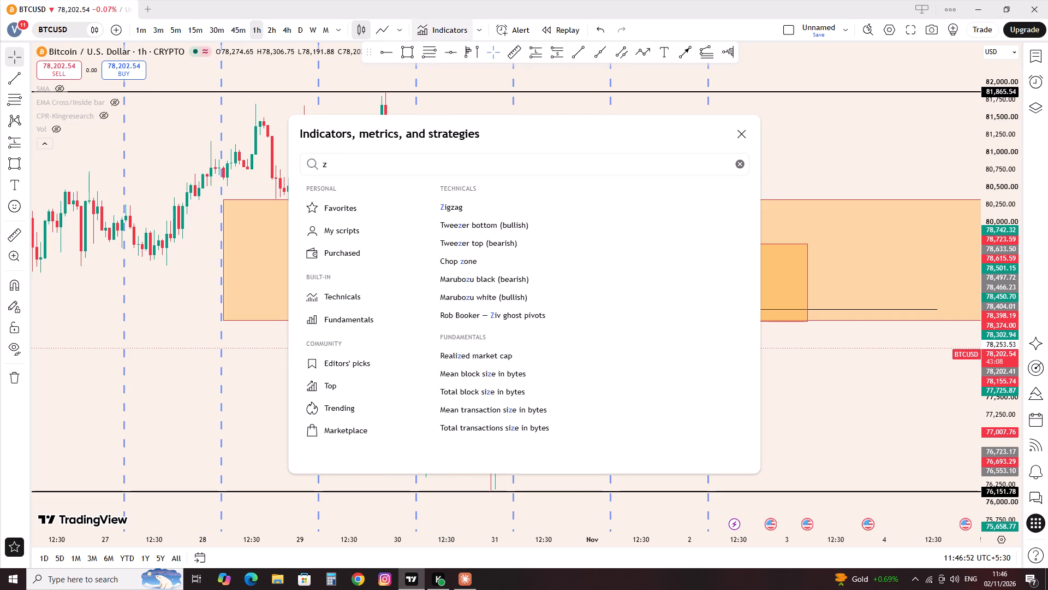
pyautogui.write('ig zag')
pyautogui.press('space')
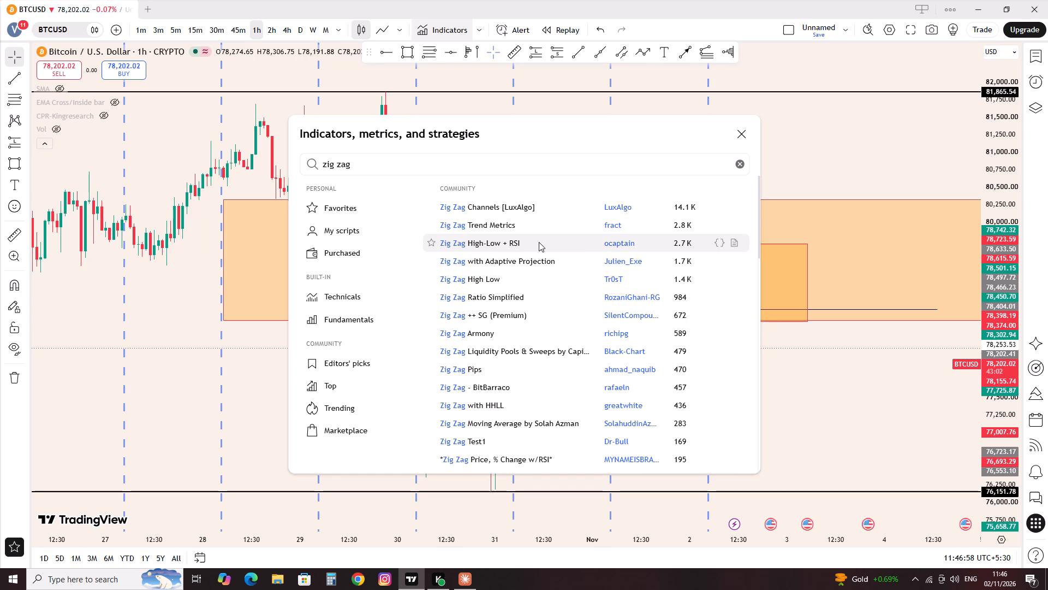
pyautogui.click(540, 241)
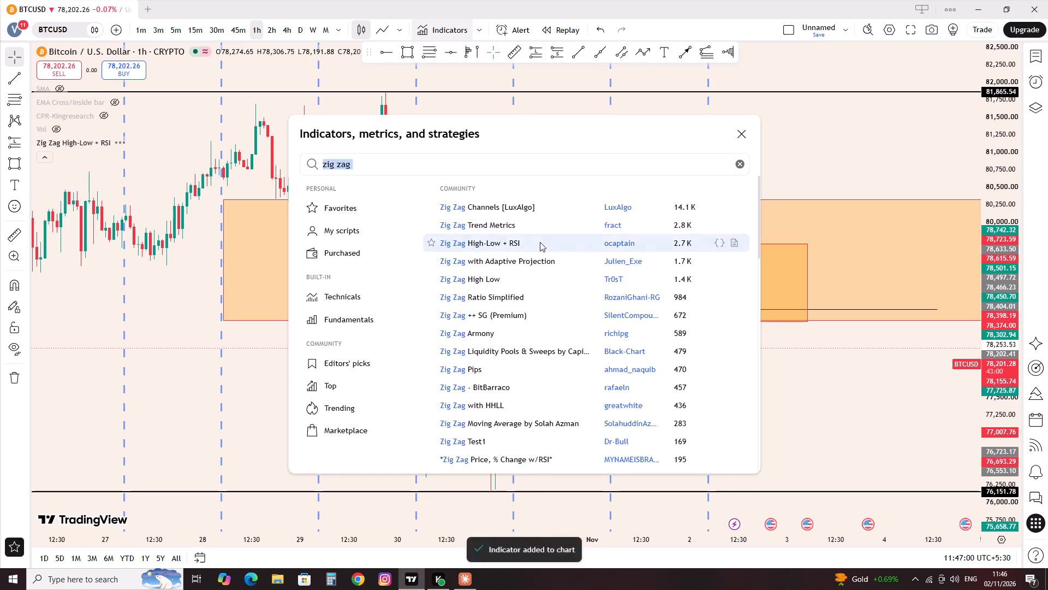
pyautogui.click(738, 135)
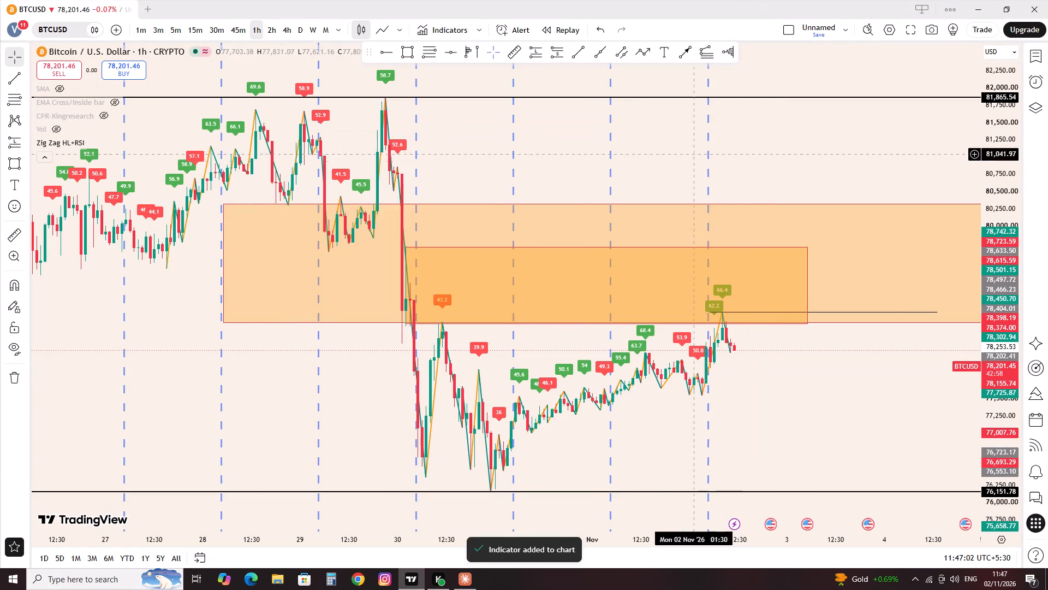
# Set the High/Low Length of the Zig Zag HL+RSI indicator to 7 and apply it.
pyautogui.scroll(6, 582, 180)
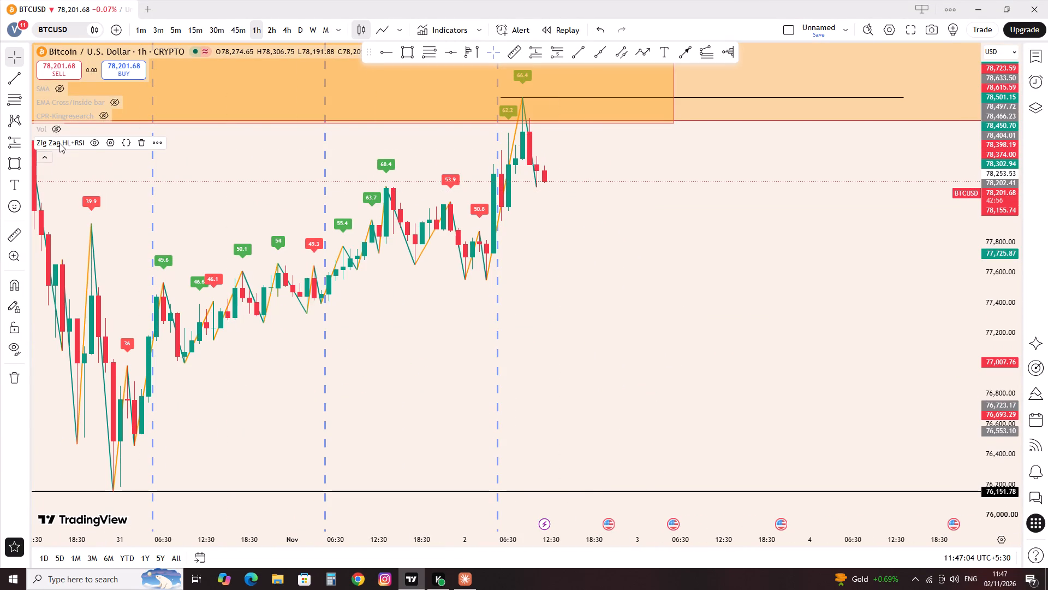
pyautogui.click(111, 142)
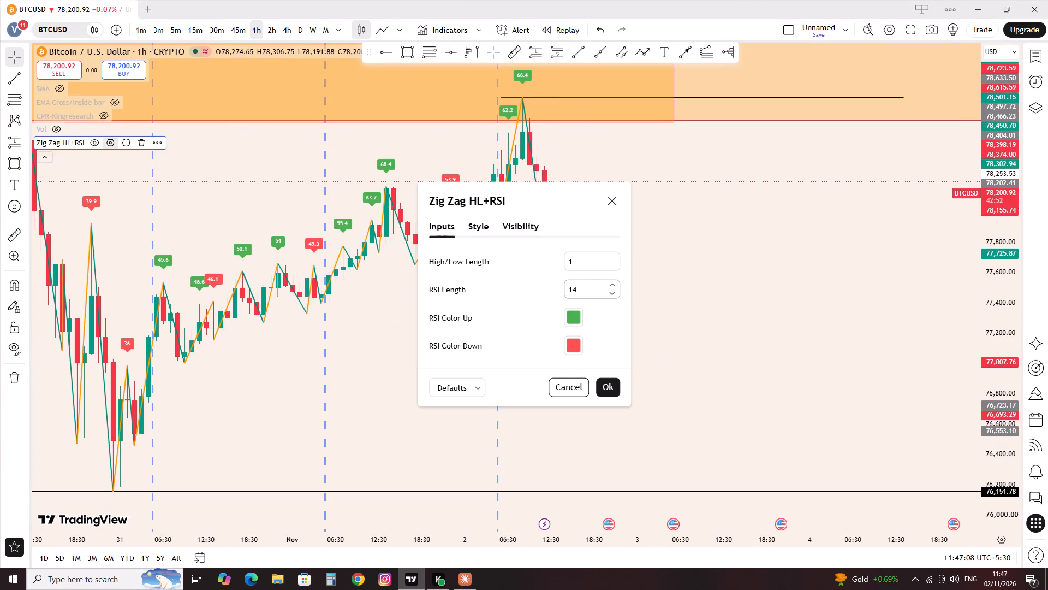
pyautogui.click(617, 254)
pyautogui.click(607, 258)
pyautogui.doubleClick(618, 257)
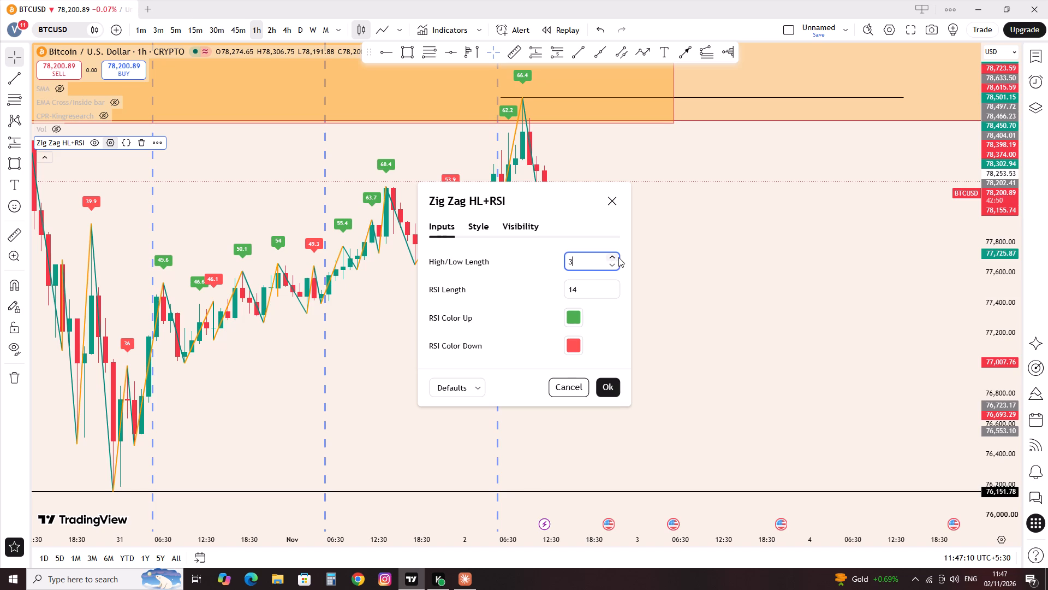
pyautogui.click(612, 256)
pyautogui.click(612, 244)
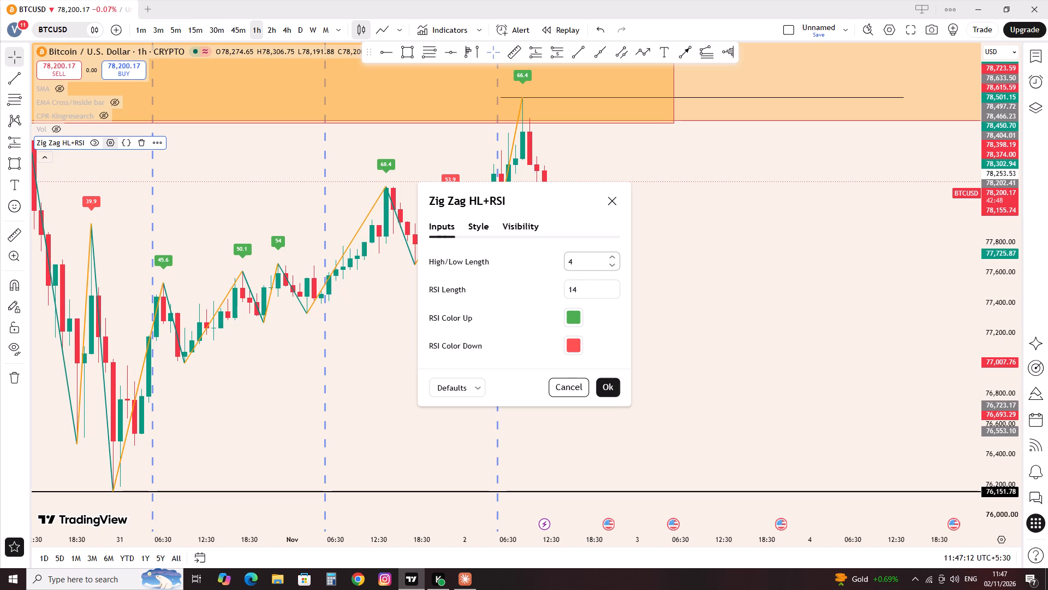
pyautogui.doubleClick(612, 257)
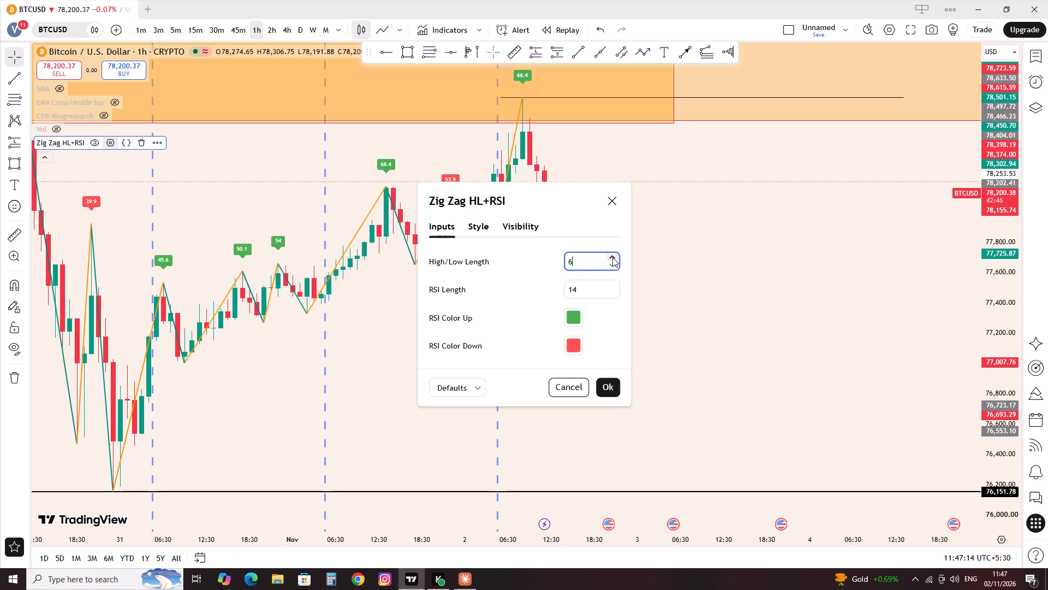
pyautogui.click(614, 262)
pyautogui.click(591, 231)
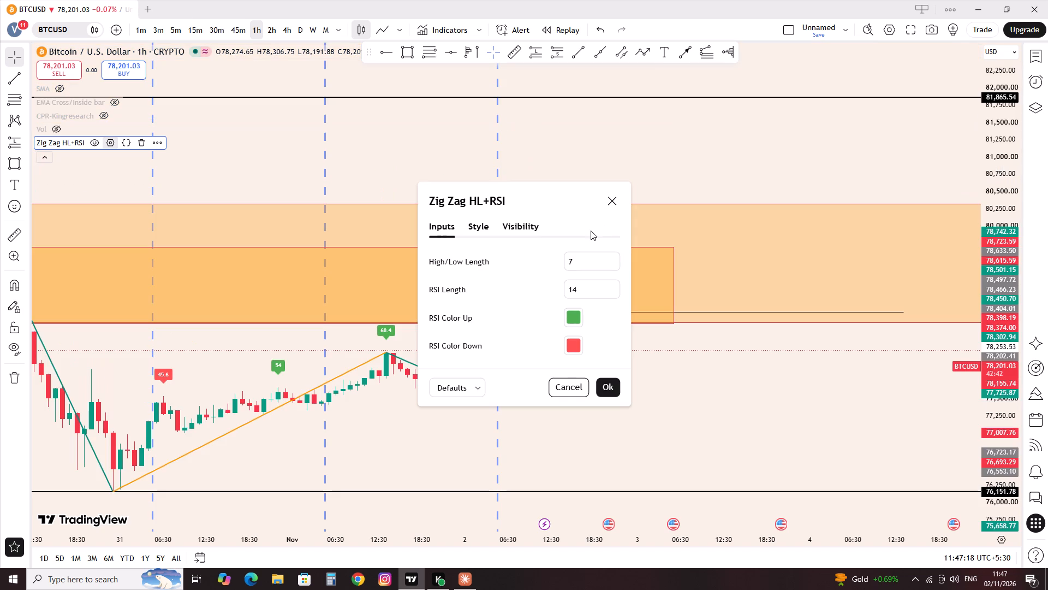
pyautogui.scroll(-7, 330, 360)
pyautogui.scroll(2, 294, 220)
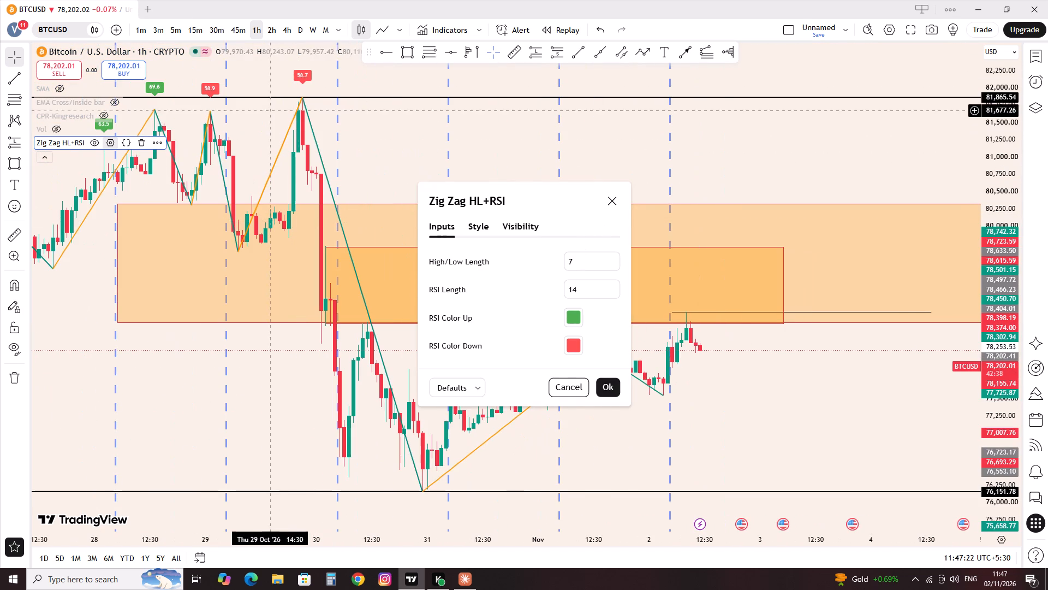
pyautogui.scroll(-1, 200, 122)
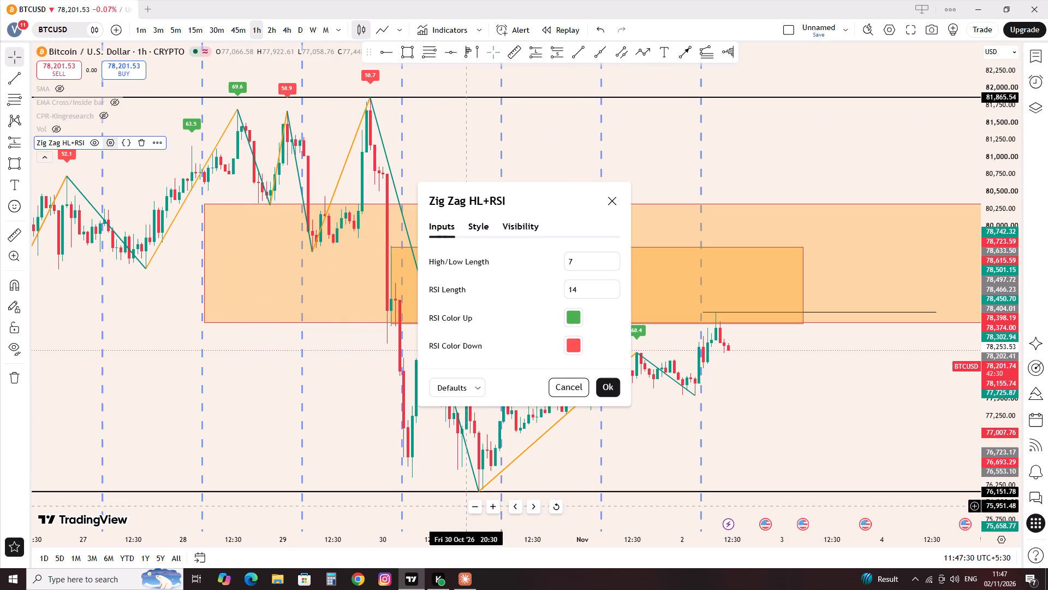
pyautogui.click(366, 577)
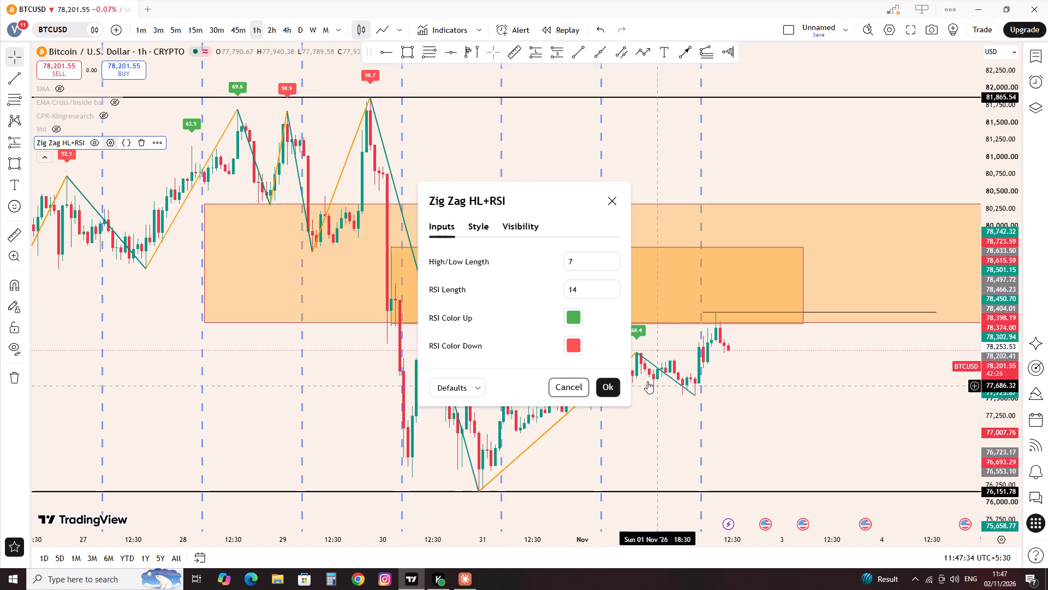
pyautogui.click(610, 383)
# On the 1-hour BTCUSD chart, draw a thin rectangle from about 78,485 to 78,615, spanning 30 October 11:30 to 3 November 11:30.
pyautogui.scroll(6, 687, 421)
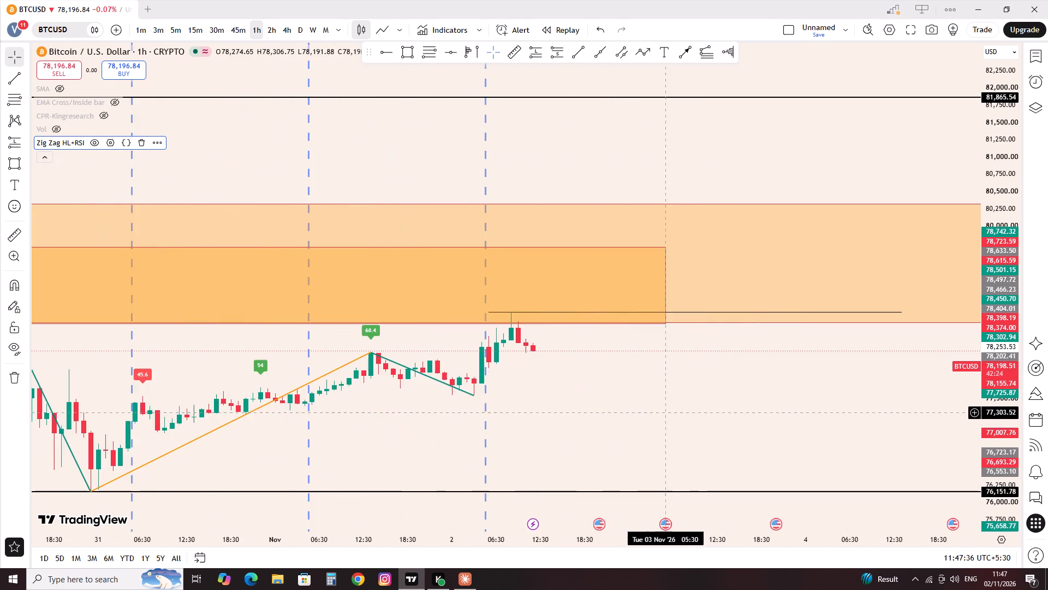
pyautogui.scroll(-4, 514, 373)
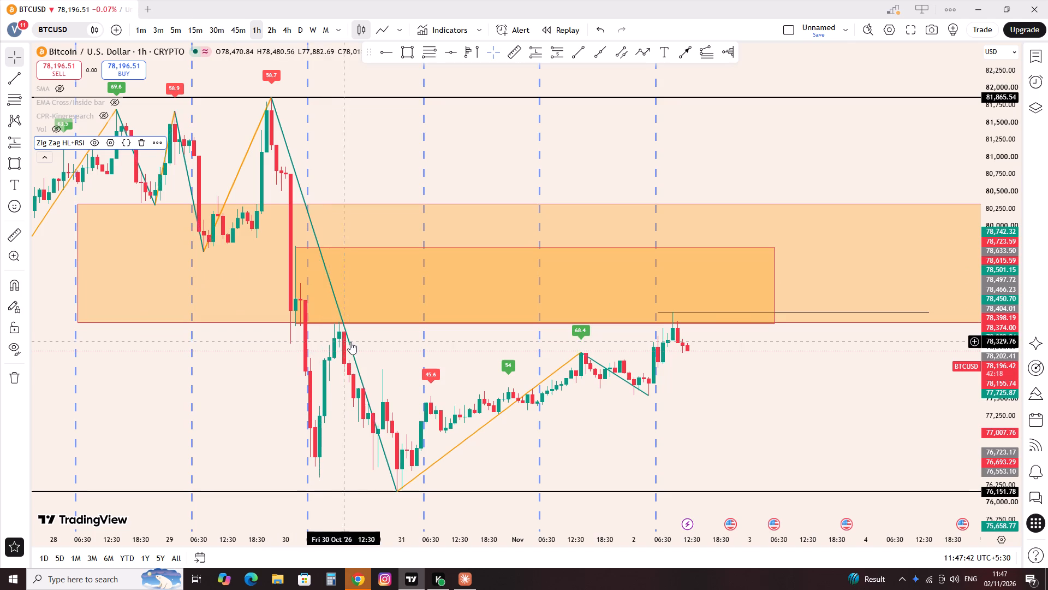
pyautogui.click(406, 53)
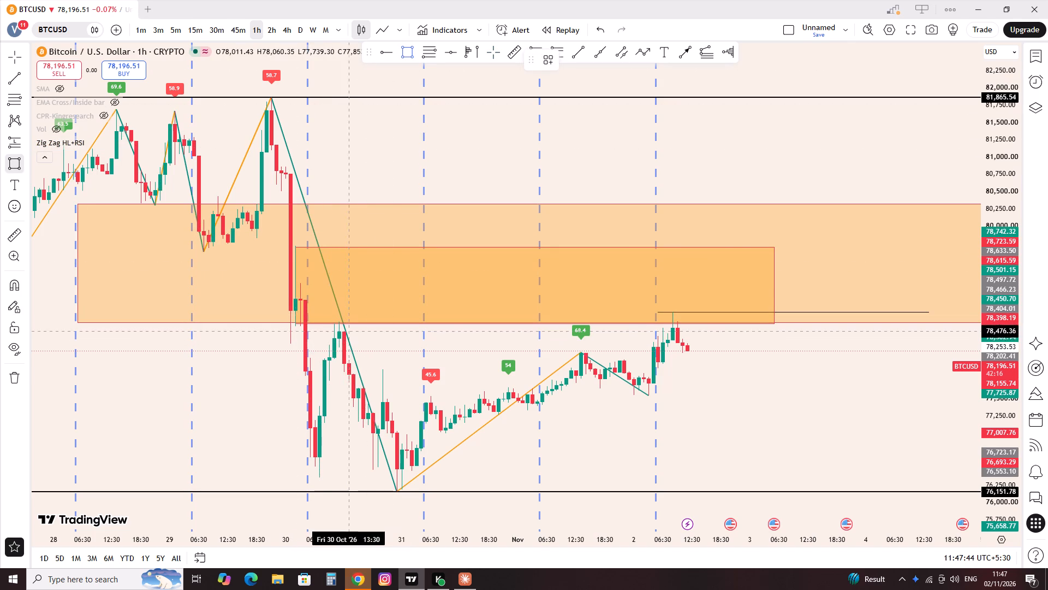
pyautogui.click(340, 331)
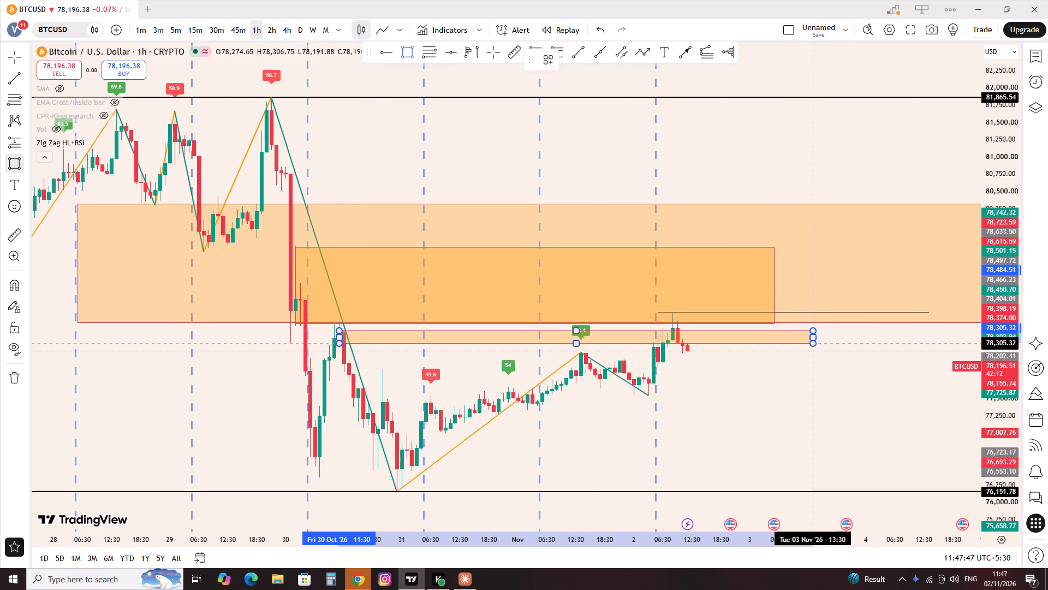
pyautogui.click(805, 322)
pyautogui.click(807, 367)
# Switch the BTCUSD chart to the 15-minute timeframe.
pyautogui.scroll(5, 803, 367)
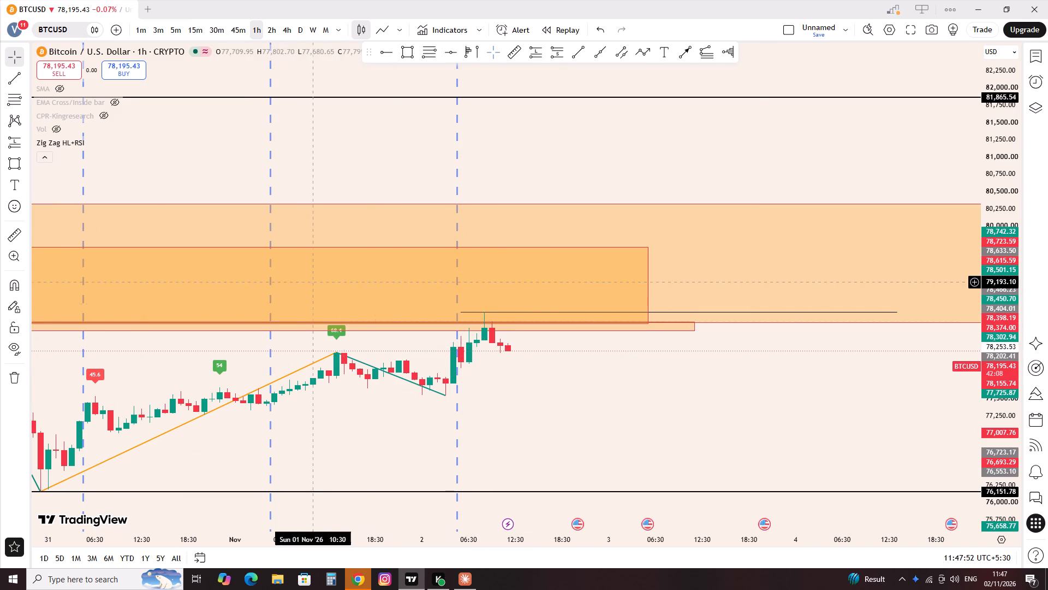
pyautogui.click(189, 29)
pyautogui.scroll(-1, 271, 280)
pyautogui.scroll(-5, 609, 212)
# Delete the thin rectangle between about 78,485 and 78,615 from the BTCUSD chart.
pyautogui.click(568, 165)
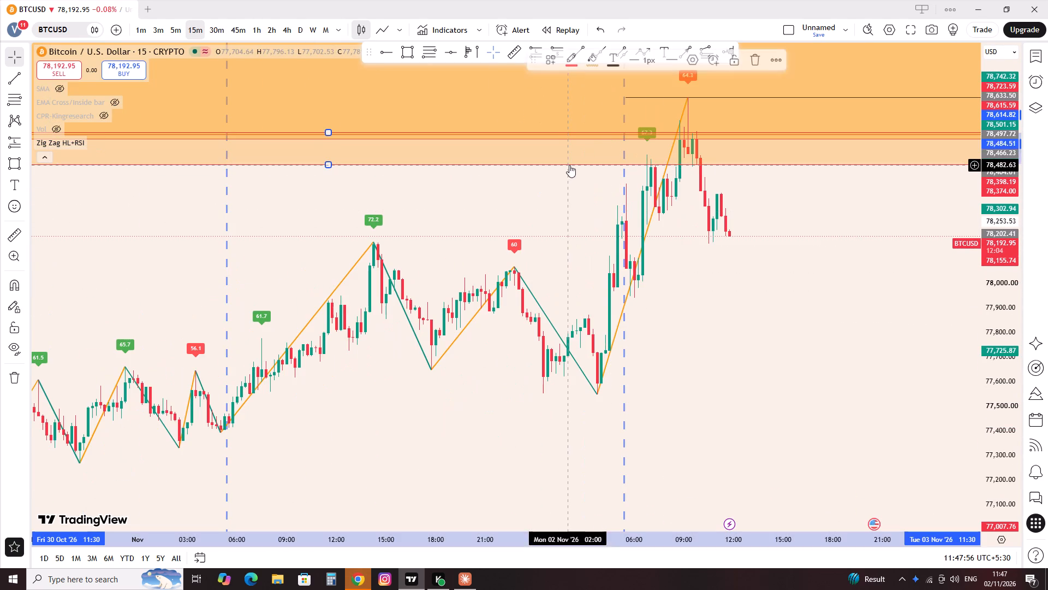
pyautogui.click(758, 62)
# Delete the larger overlapping rectangle, whose lower edge lies near 78,590, keeping the smaller zone starting 30 October.
pyautogui.scroll(3, 645, 167)
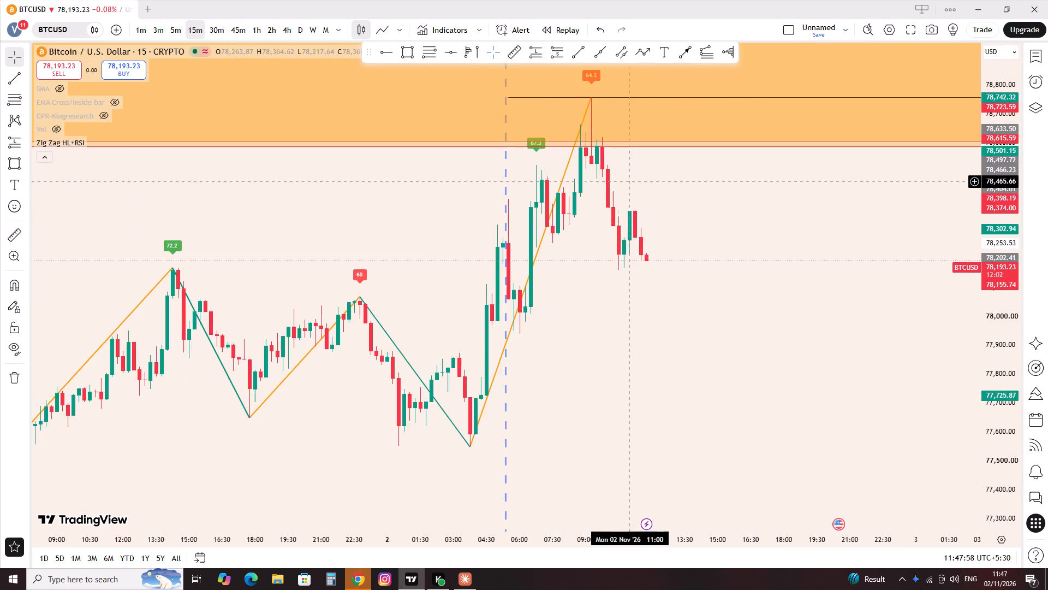
pyautogui.scroll(3, 621, 185)
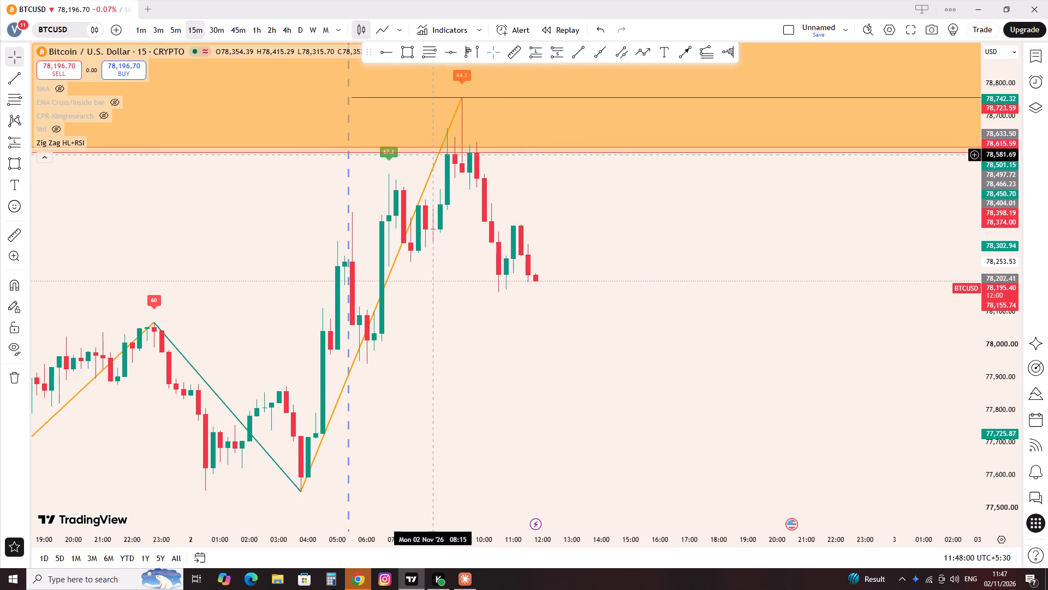
pyautogui.click(433, 155)
pyautogui.click(430, 149)
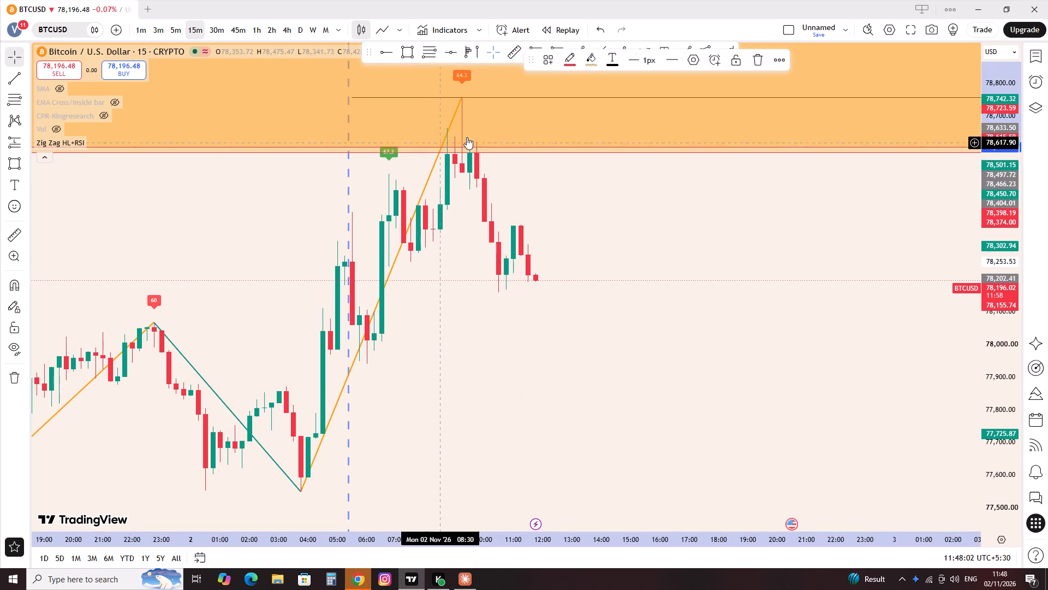
pyautogui.click(765, 64)
# Set the RSI Length of the Zig Zag HL+RSI indicator to 30 on the 15-minute BTCUSD chart and apply it.
pyautogui.scroll(-5, 587, 257)
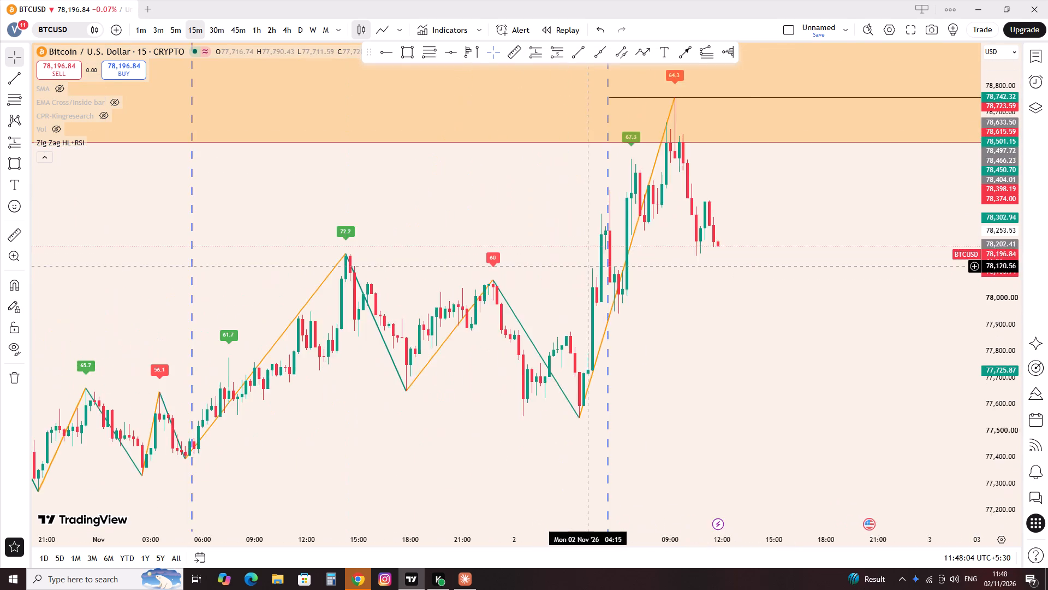
pyautogui.scroll(2, 587, 267)
pyautogui.click(114, 142)
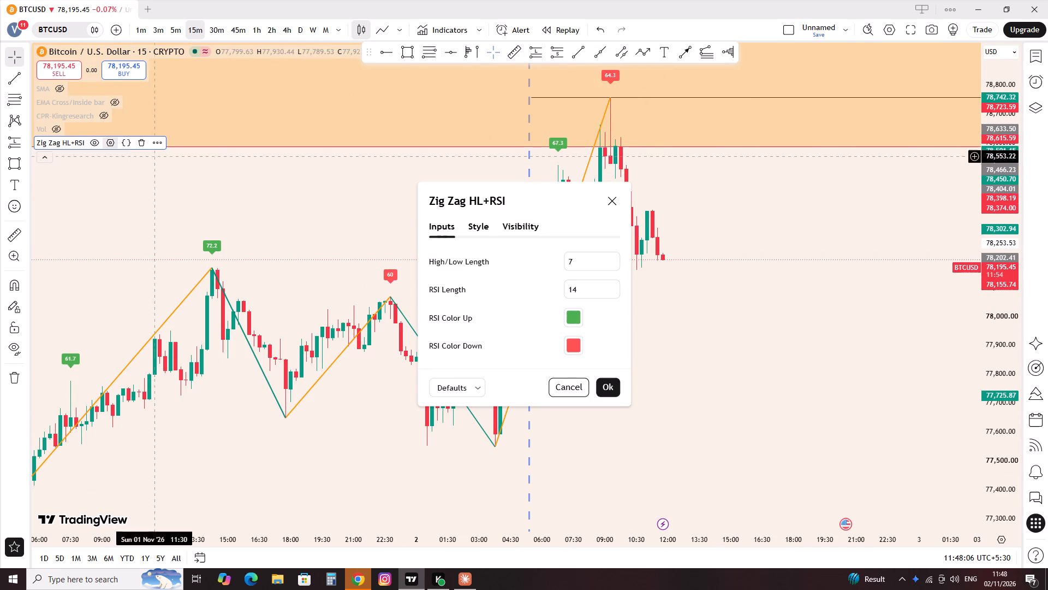
pyautogui.click(578, 285)
pyautogui.press('BackSpace')
pyautogui.press('BackSpace')
pyautogui.press('BackSpace')
pyautogui.press('BackSpace')
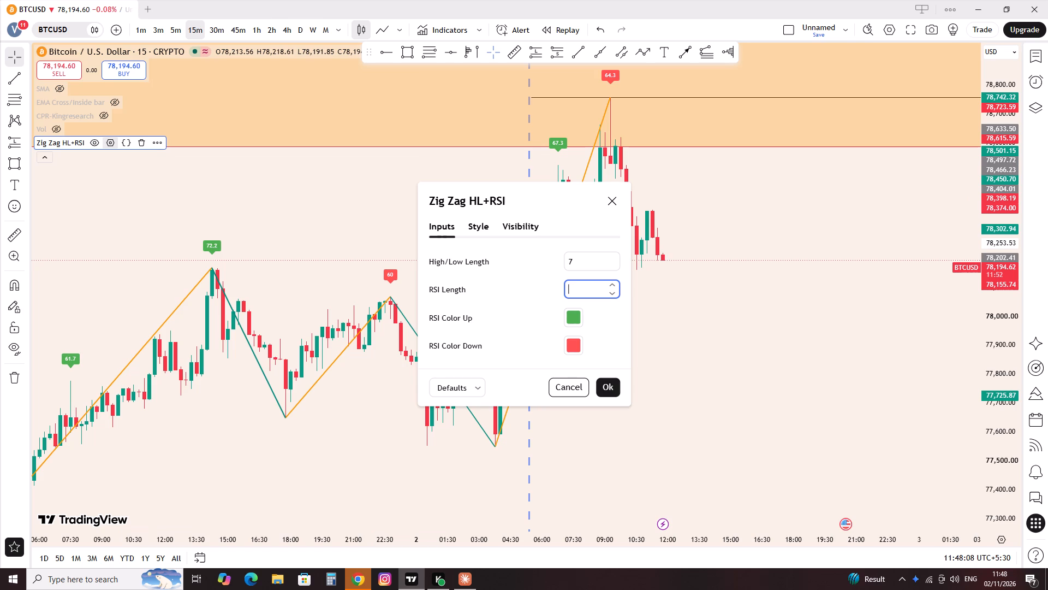
pyautogui.write('30')
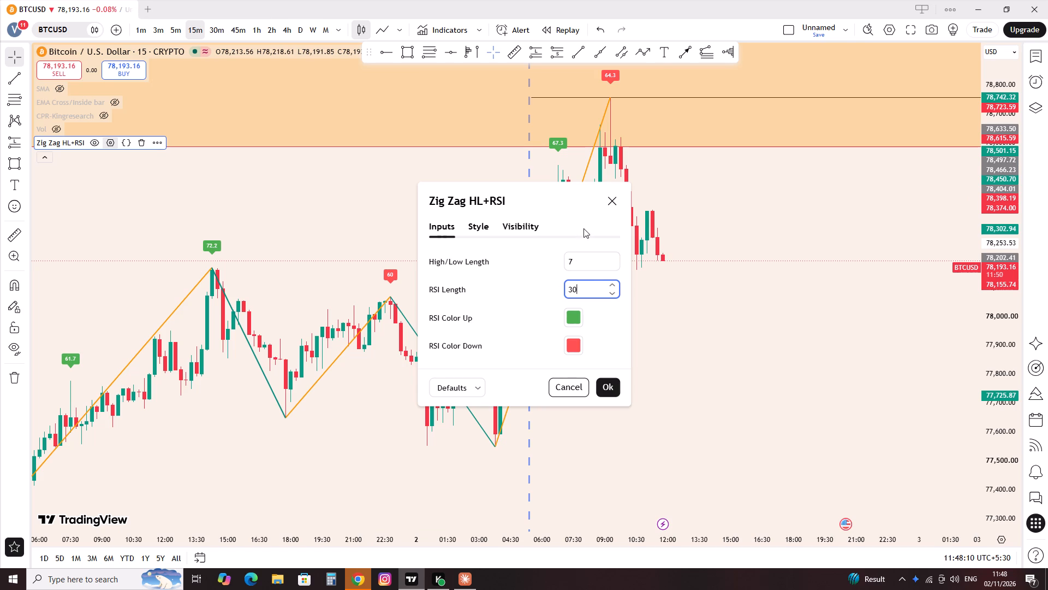
pyautogui.click(583, 228)
pyautogui.scroll(-7, 699, 351)
pyautogui.scroll(-5, 777, 383)
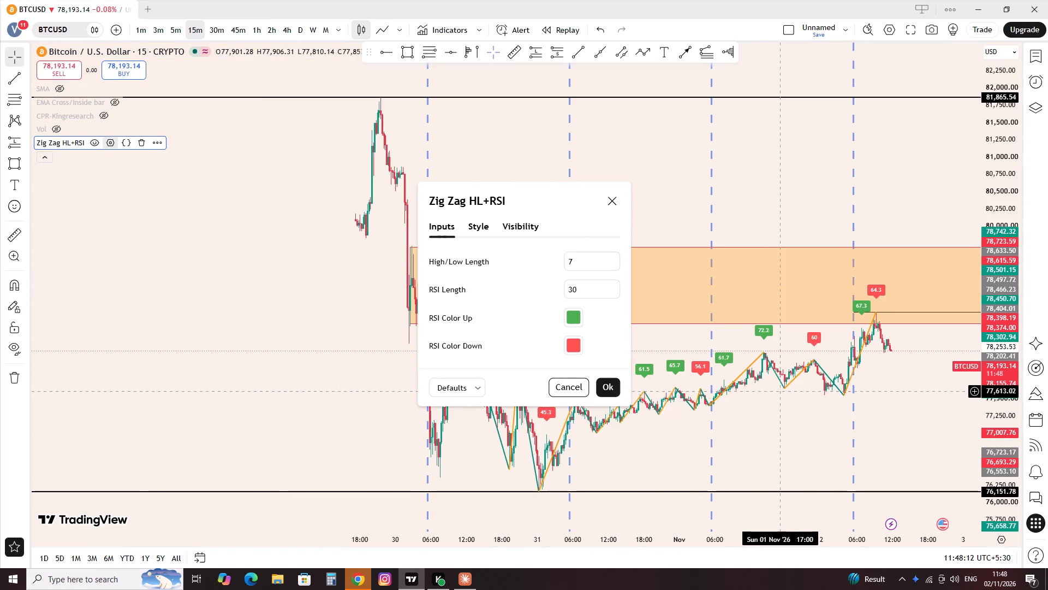
pyautogui.scroll(8, 764, 395)
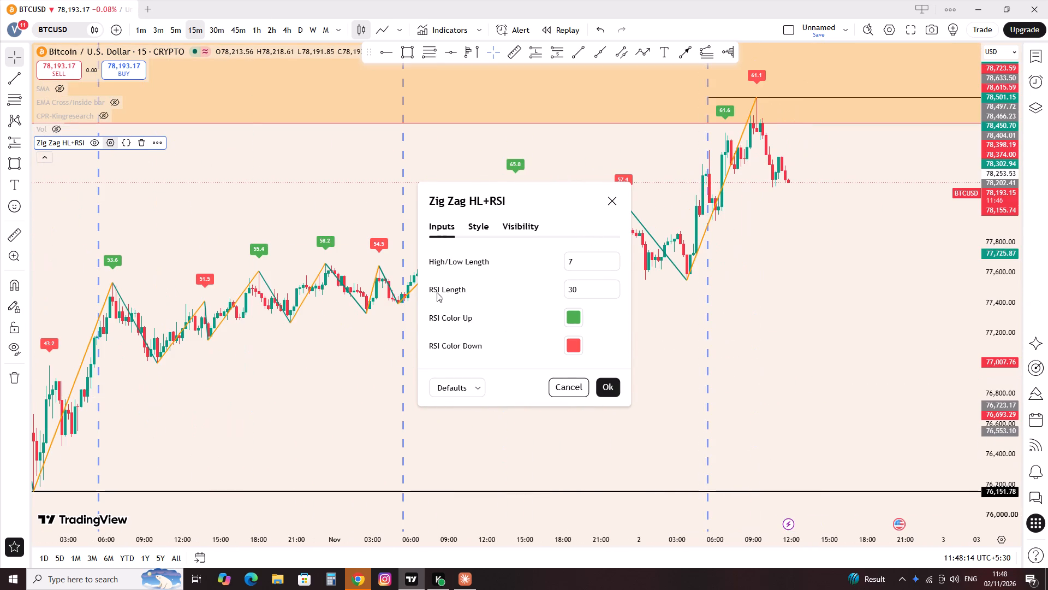
pyautogui.click(612, 394)
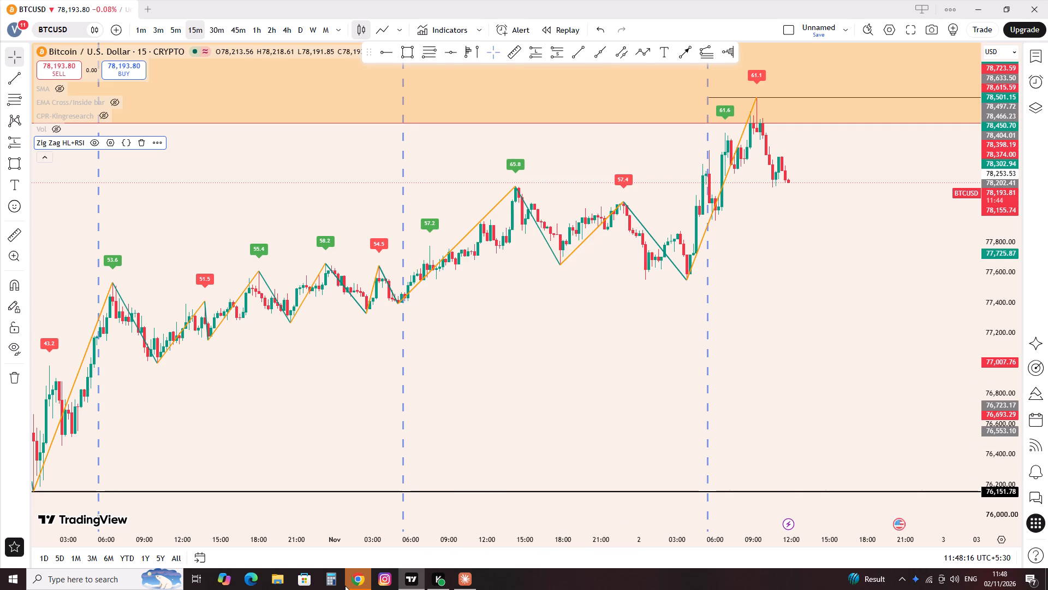
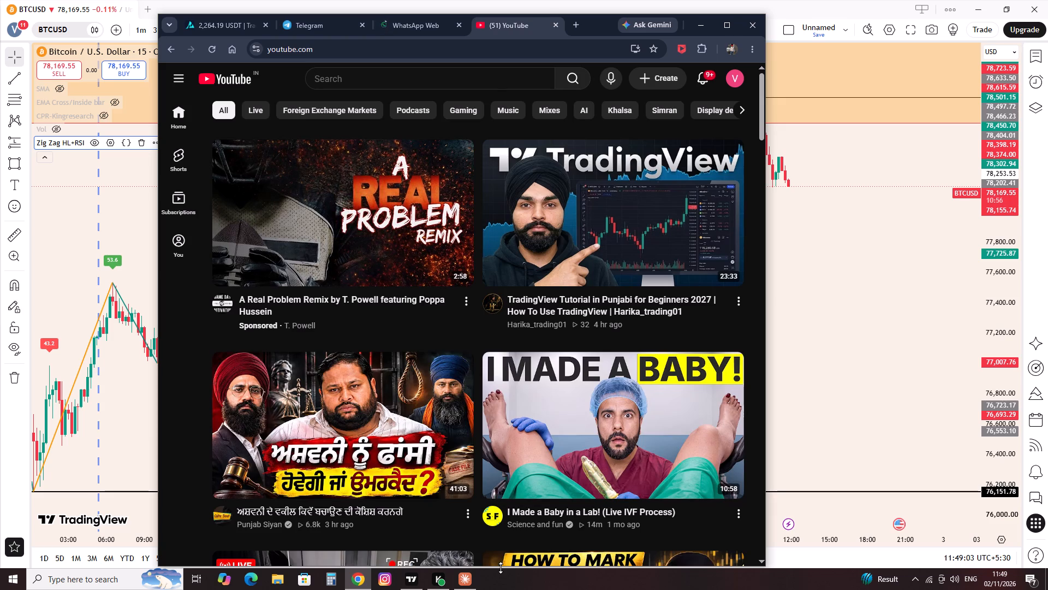
# Switch to YouTube in Chrome and look through the recommended videos on the home feed.
pyautogui.scroll(-12, 575, 427)
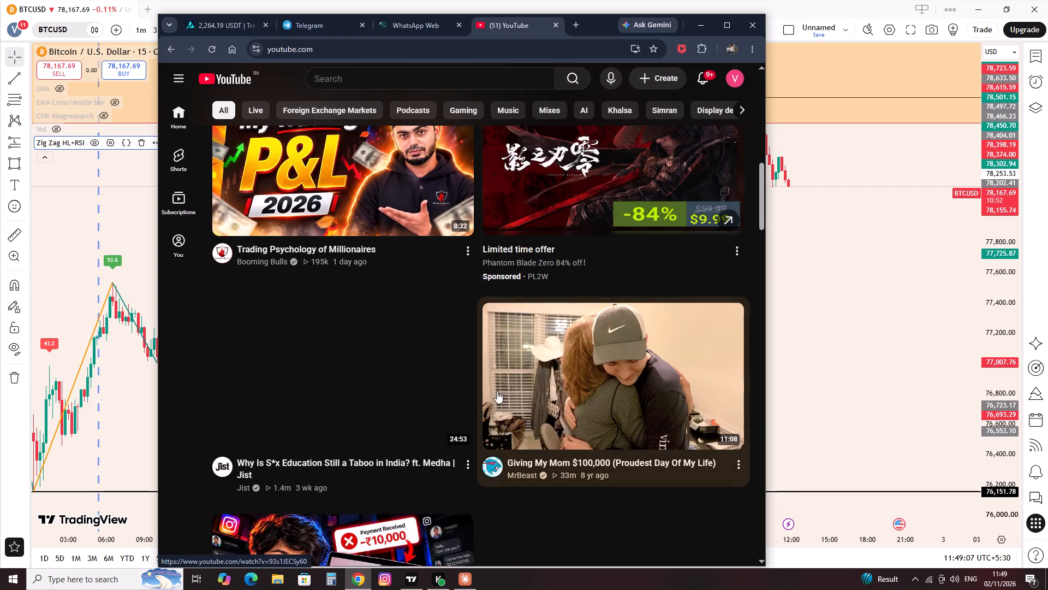
pyautogui.scroll(-4, 487, 347)
pyautogui.scroll(-1, 397, 374)
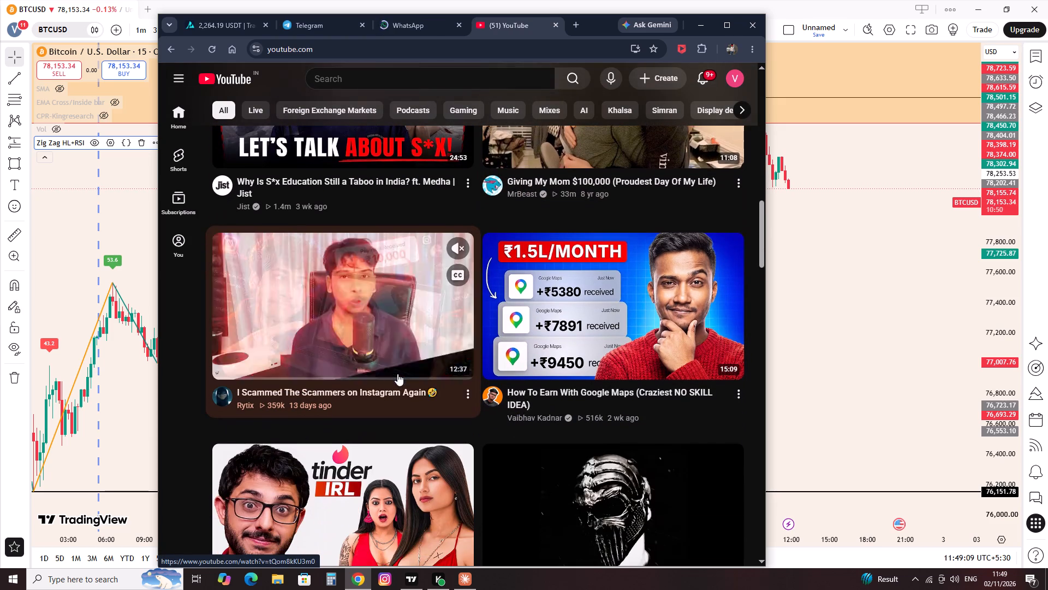
pyautogui.scroll(-6, 397, 374)
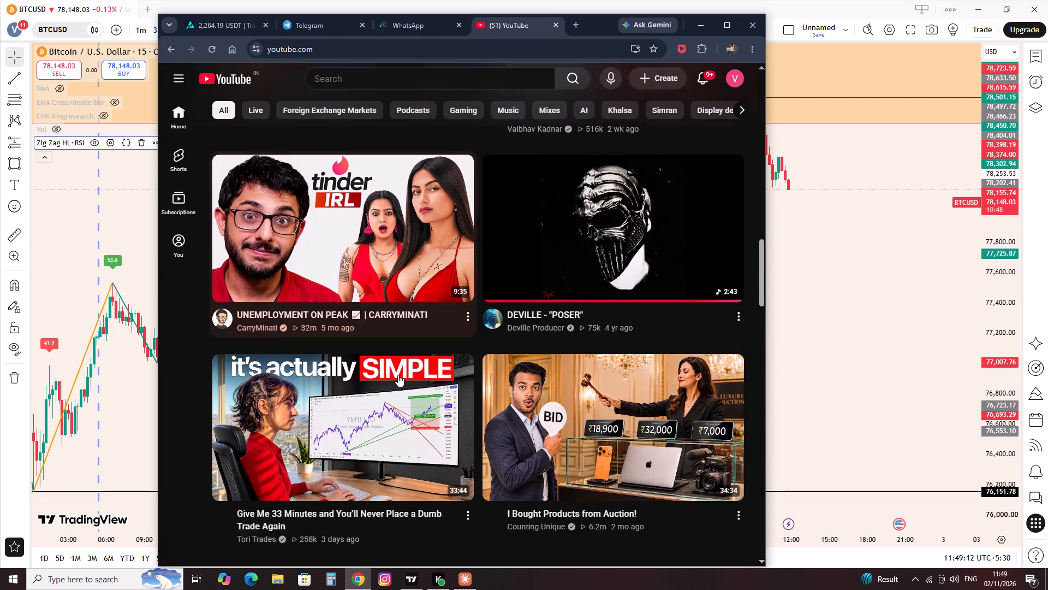
pyautogui.scroll(-5, 398, 375)
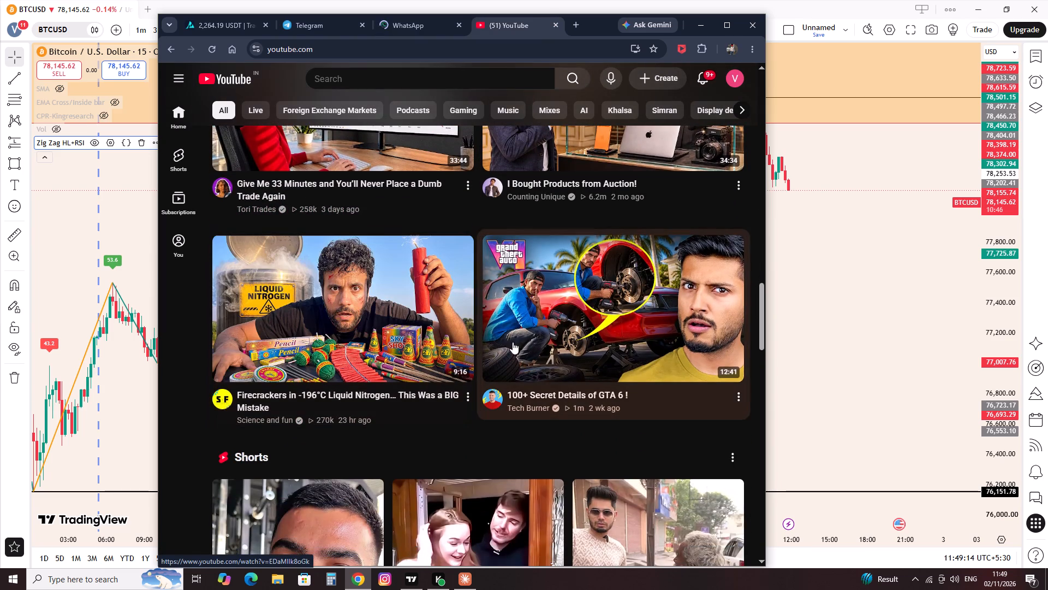
pyautogui.scroll(-1, 513, 344)
pyautogui.scroll(1, 513, 344)
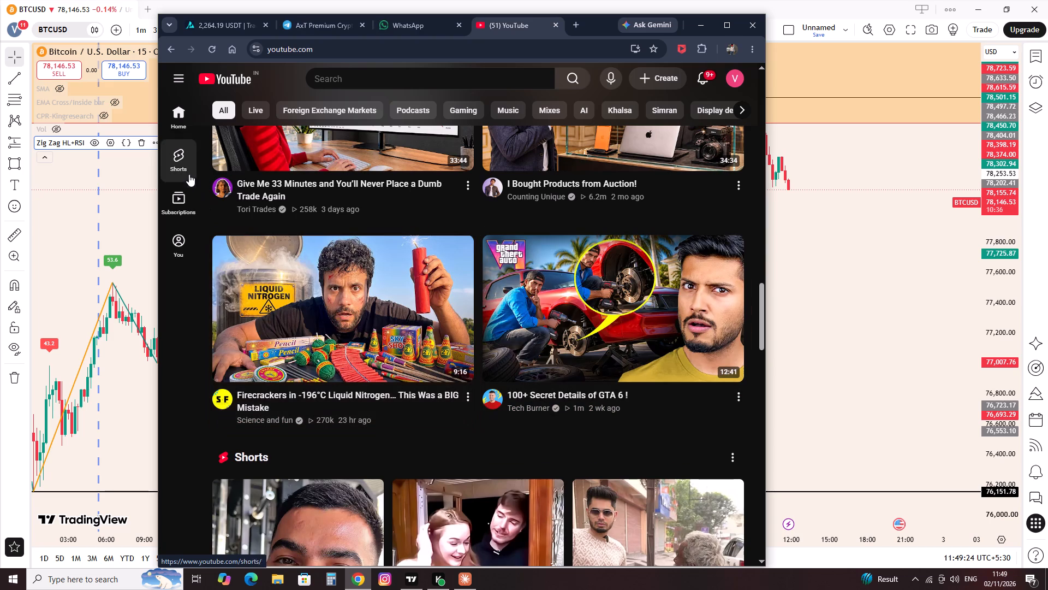
# Open the YouTube Subscriptions feed to view the latest videos from subscribed channels.
pyautogui.click(184, 213)
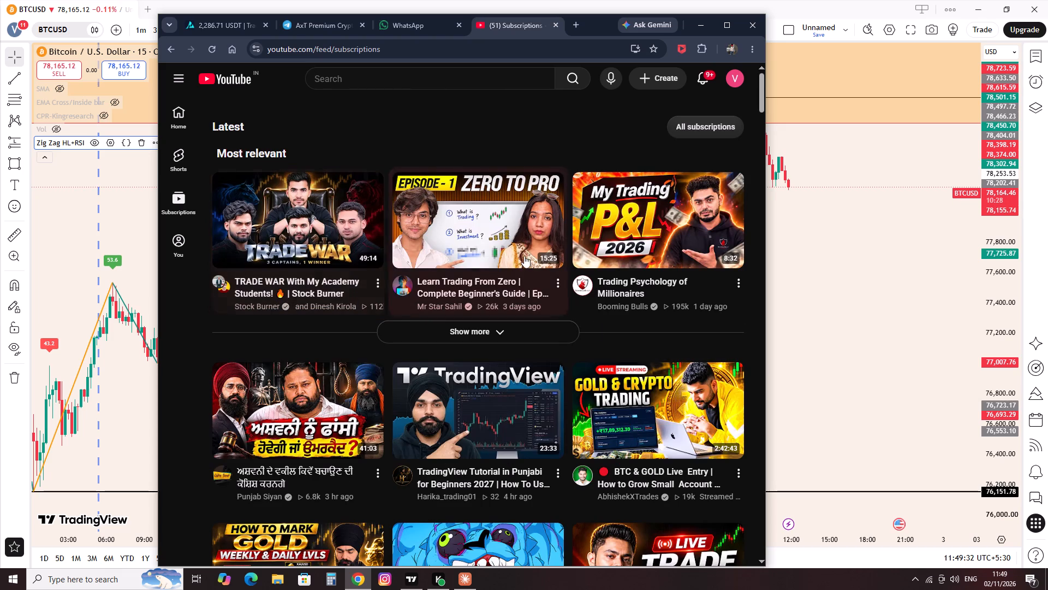
# Open AbhishekXTrades' newest BTC & GOLD Live Entry stream from the YouTube subscriptions feed in a new tab.
pyautogui.click(720, 22)
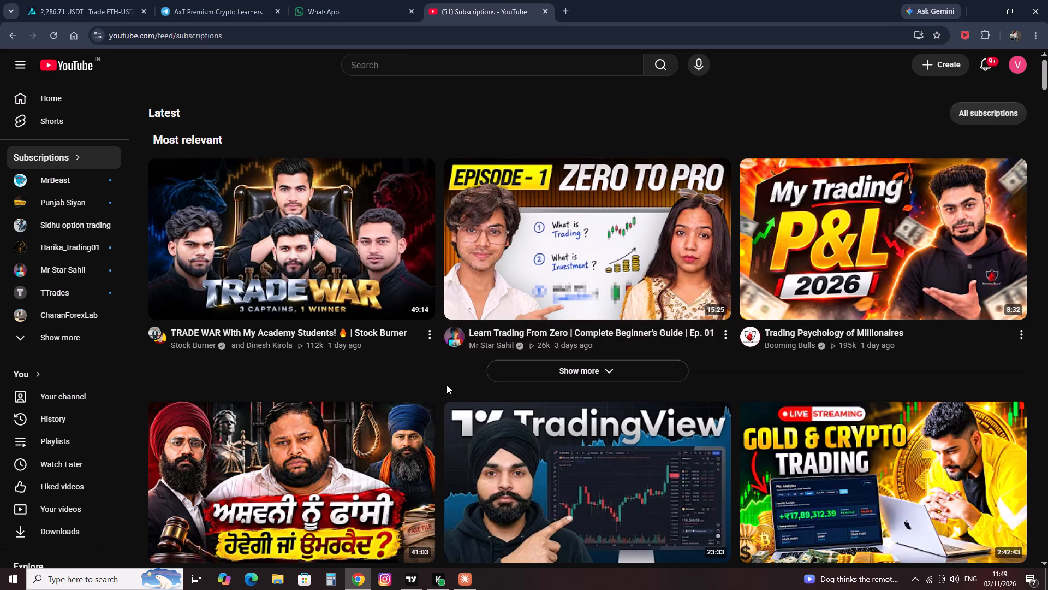
pyautogui.scroll(-2, 512, 398)
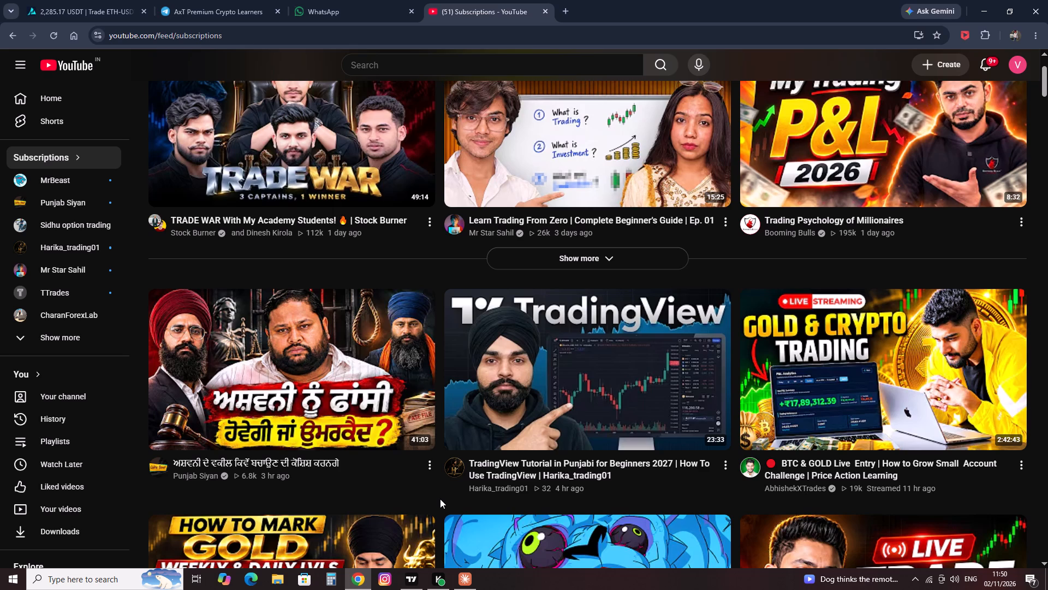
pyautogui.rightClick(861, 418)
pyautogui.click(917, 115)
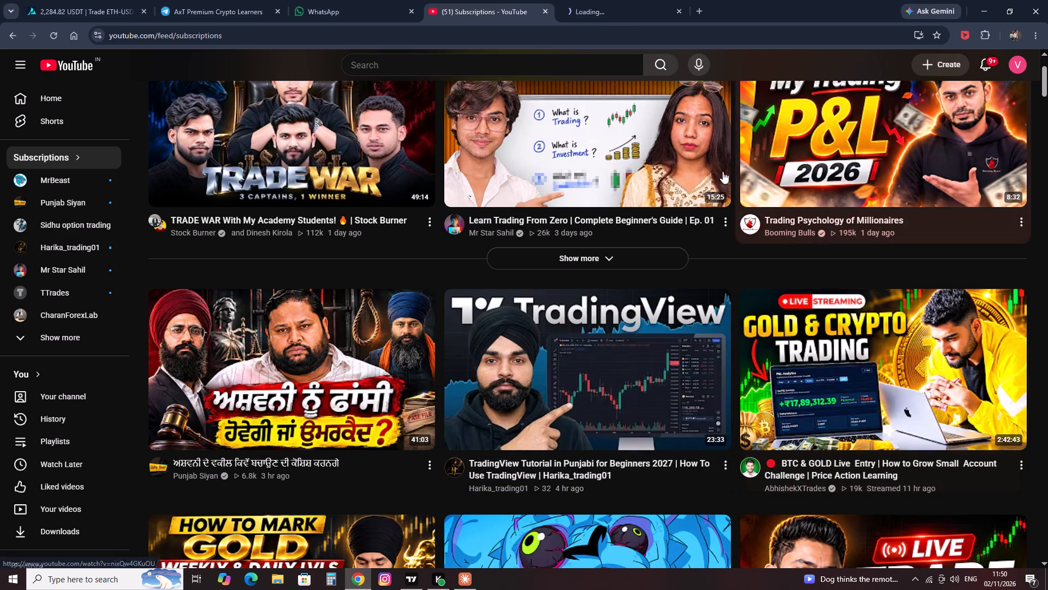
# Open MrBeast's "Beat Professional Athlete, Win $100,000" from the subscriptions feed in its own tab and pause playback.
pyautogui.scroll(-3, 528, 409)
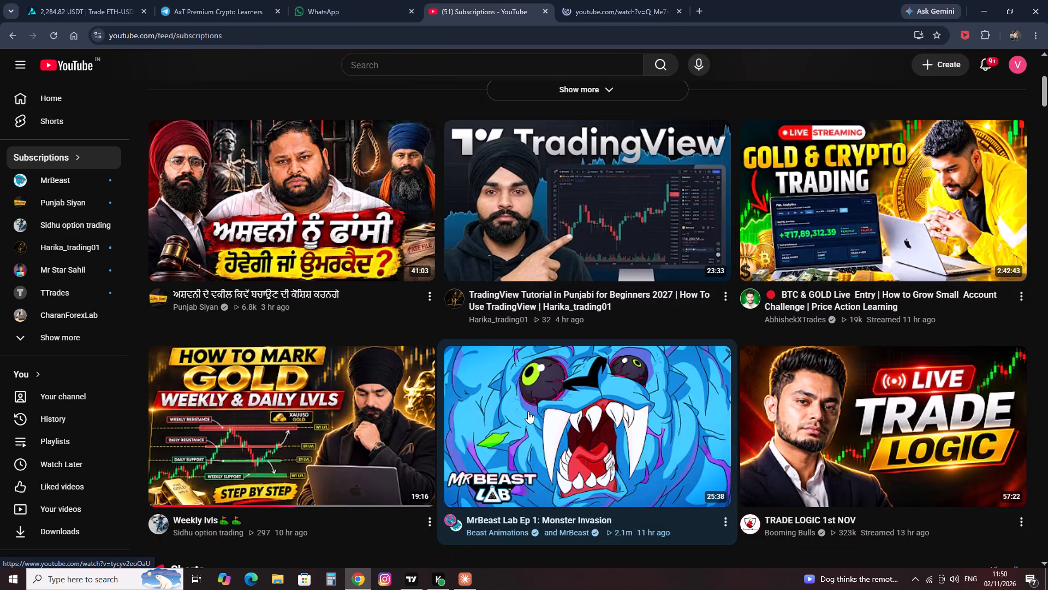
pyautogui.scroll(-1, 505, 542)
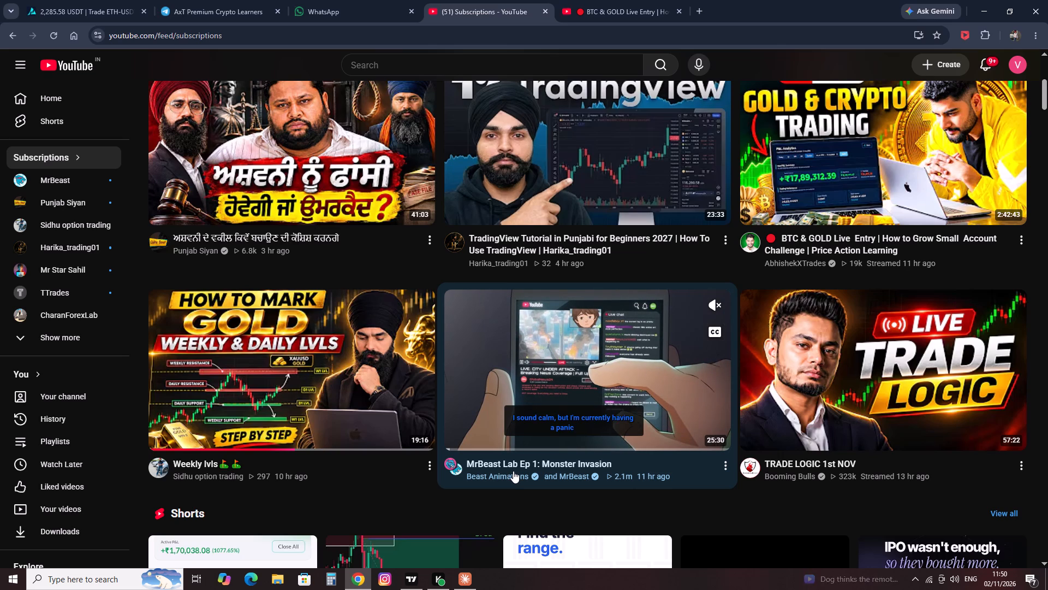
pyautogui.scroll(-11, 513, 471)
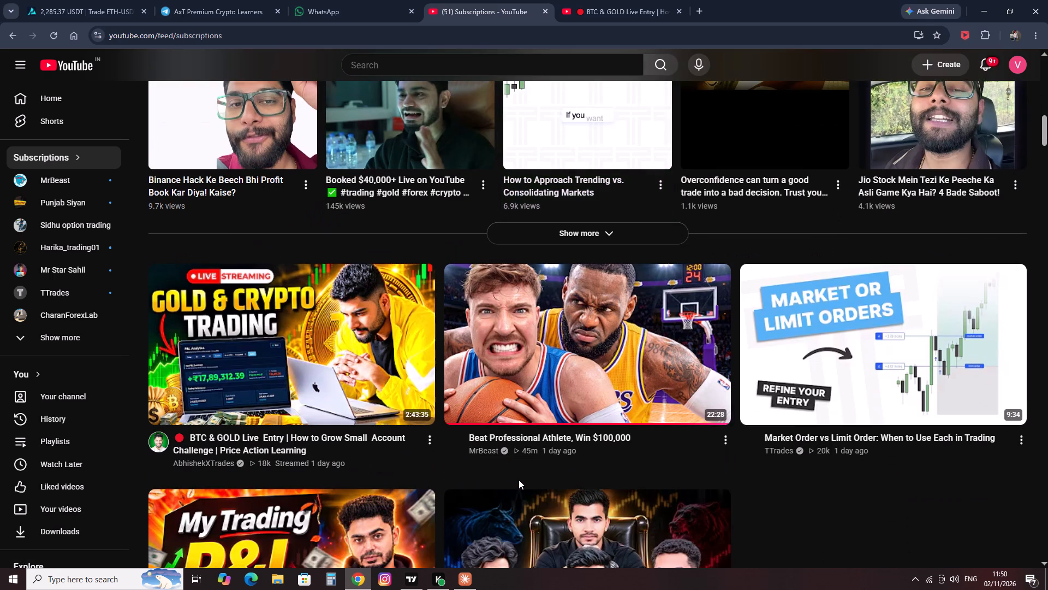
pyautogui.scroll(-1, 519, 480)
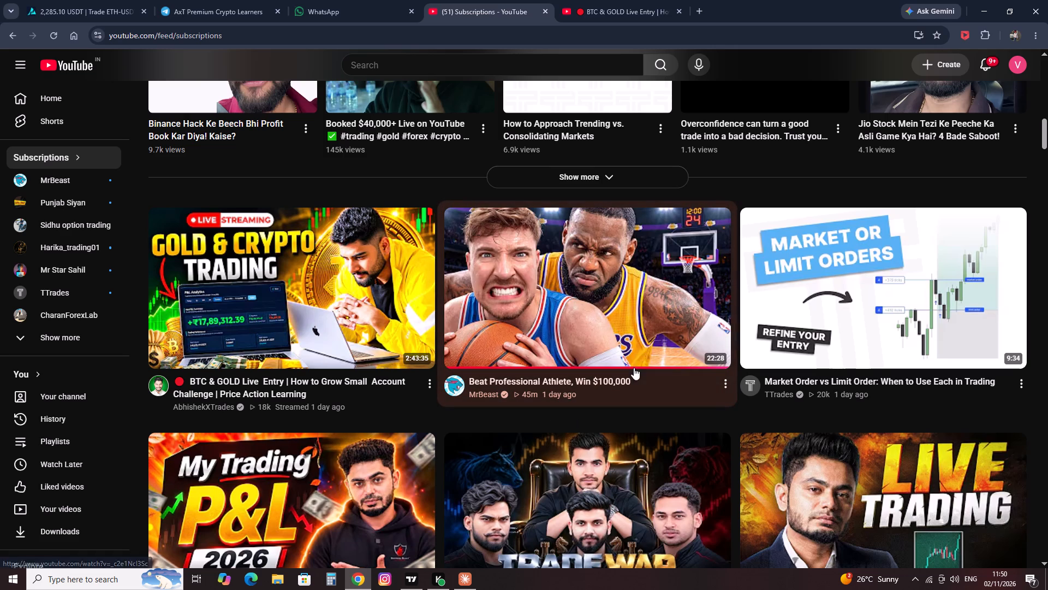
pyautogui.rightClick(632, 311)
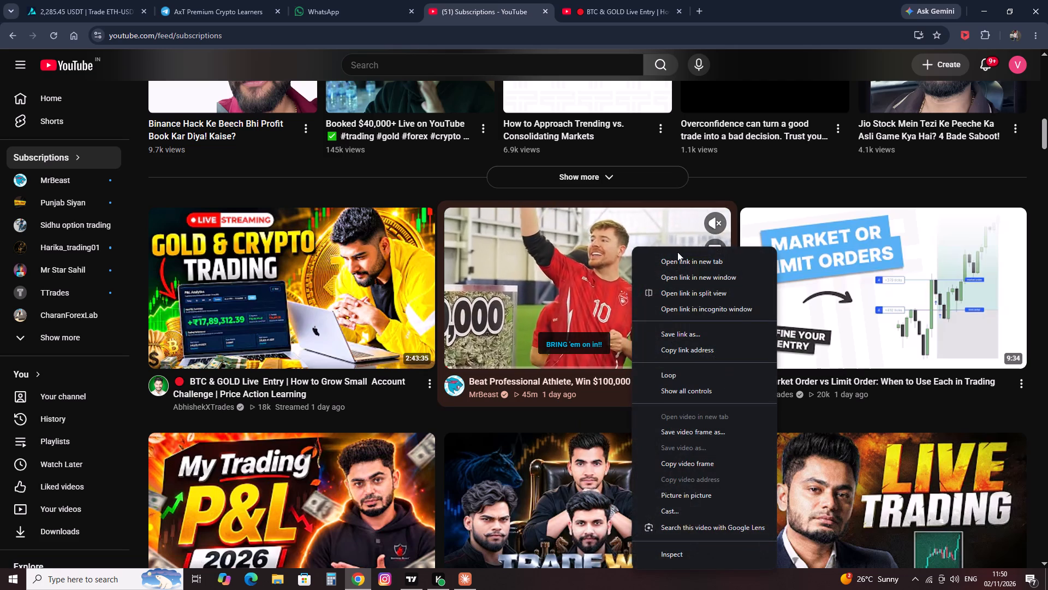
pyautogui.click(681, 260)
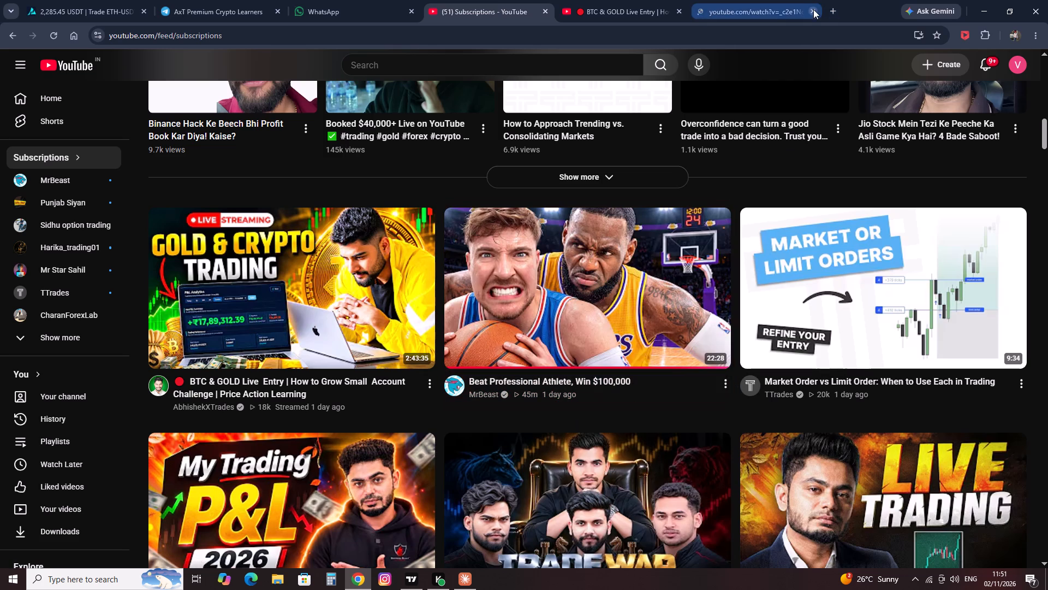
pyautogui.click(759, 4)
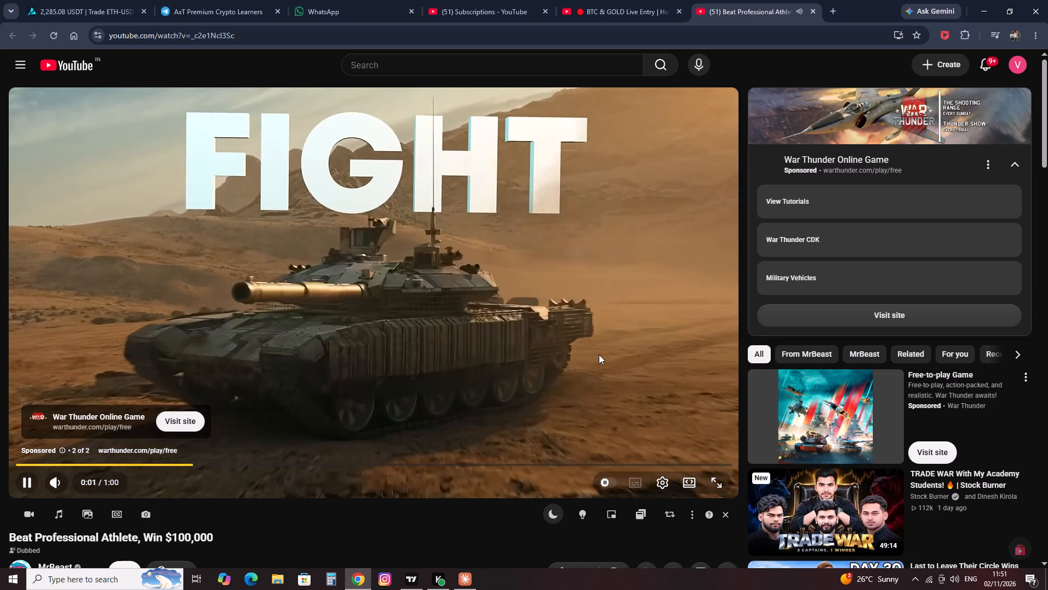
pyautogui.click(23, 480)
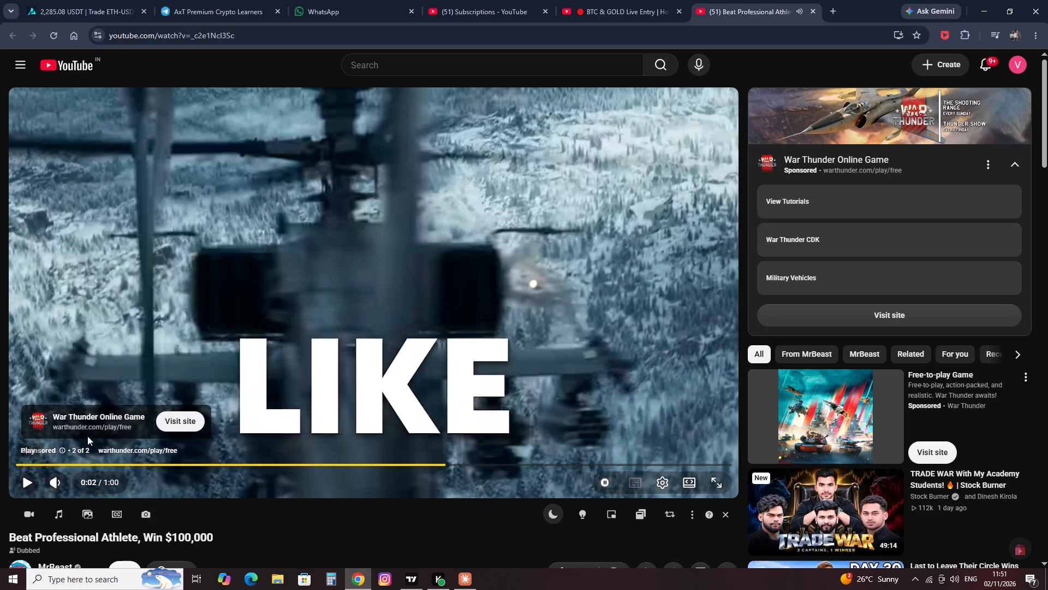
# Play the BTC & GOLD Live Entry stream from about 3:30 and adjust its volume.
pyautogui.click(644, 14)
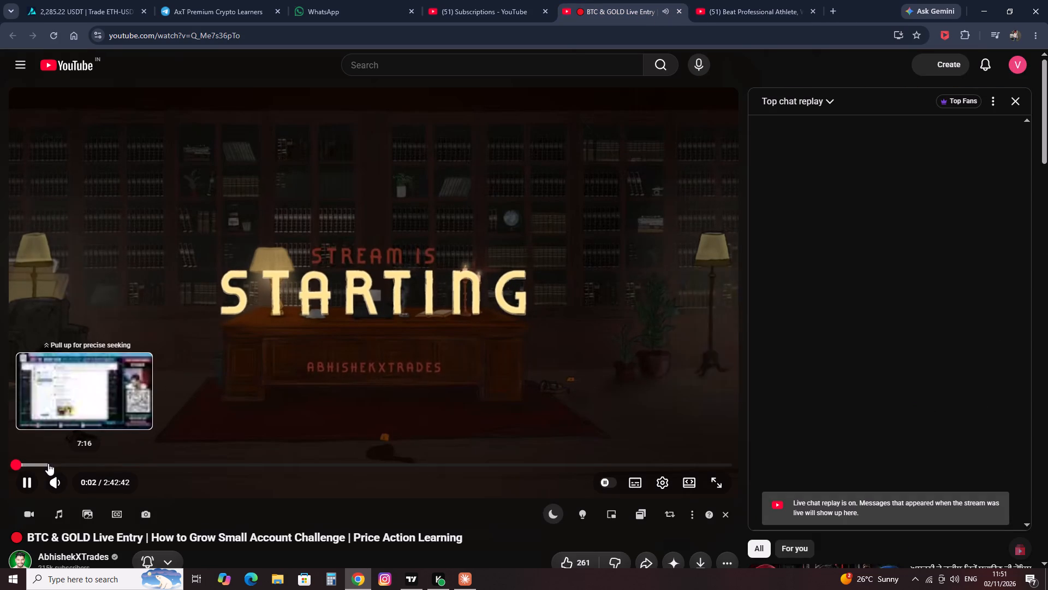
pyautogui.click(31, 464)
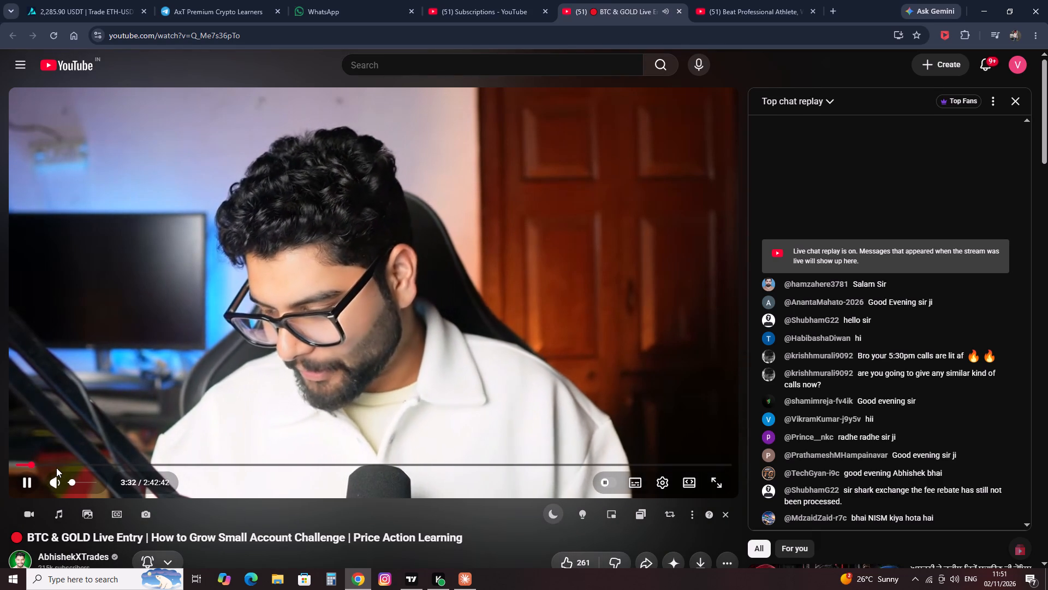
pyautogui.click(74, 481)
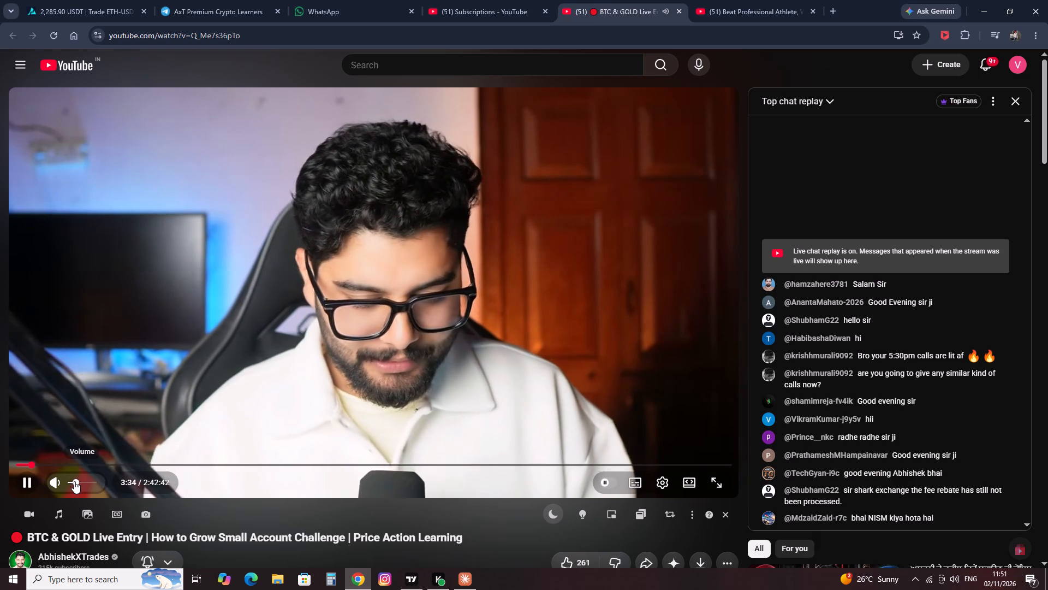
pyautogui.click(72, 481)
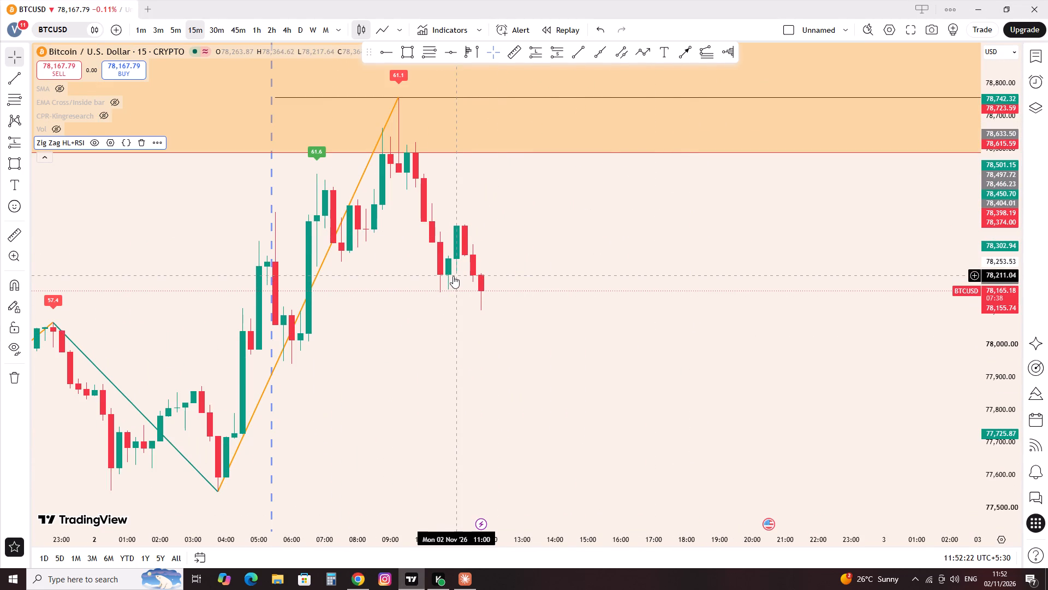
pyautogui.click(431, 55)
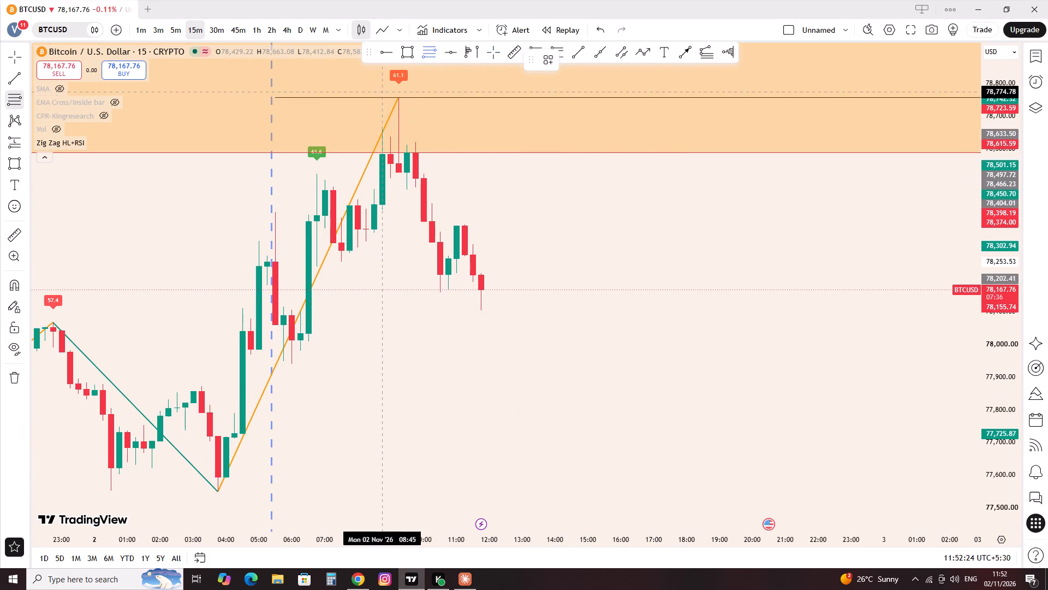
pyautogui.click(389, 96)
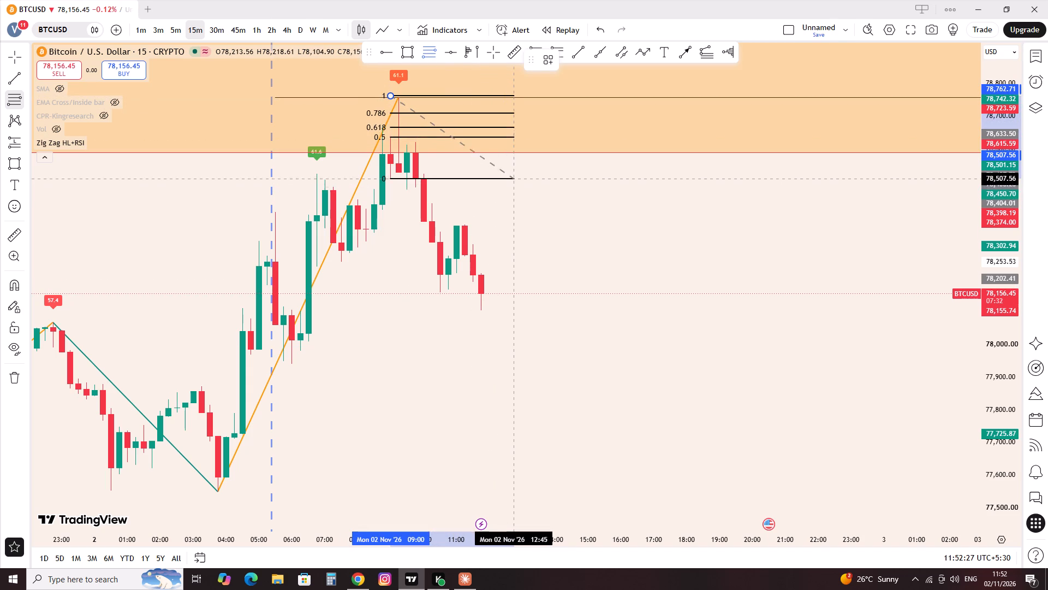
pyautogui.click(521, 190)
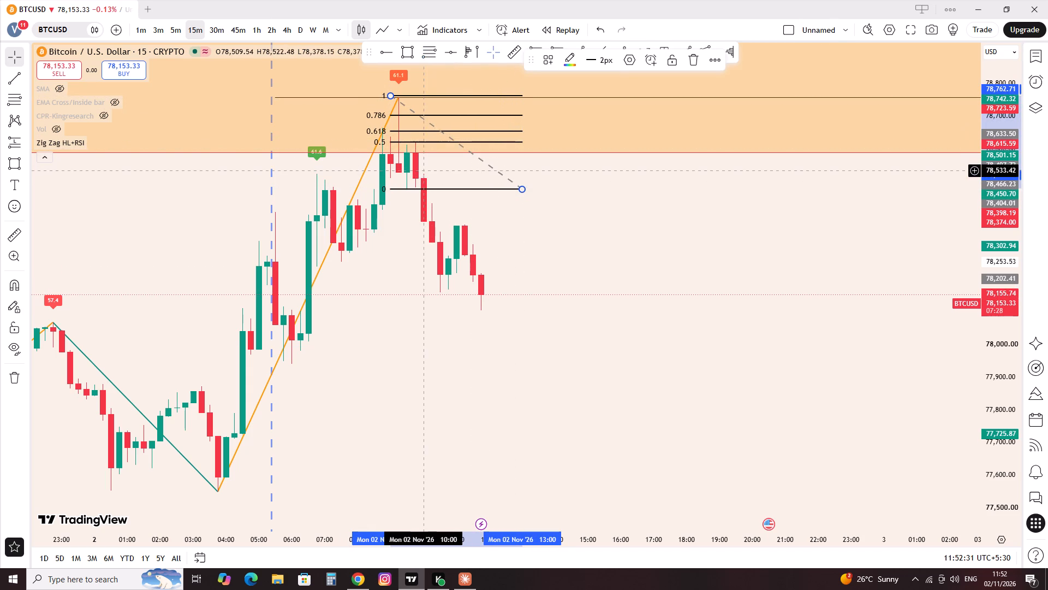
# Examine the 15-minute BTCUSD candles between 09:00 and 10:45 against the Fibonacci levels.
pyautogui.scroll(2, 424, 173)
pyautogui.moveTo(215, 302); pyautogui.dragTo(587, 397)
pyautogui.scroll(9, 587, 397)
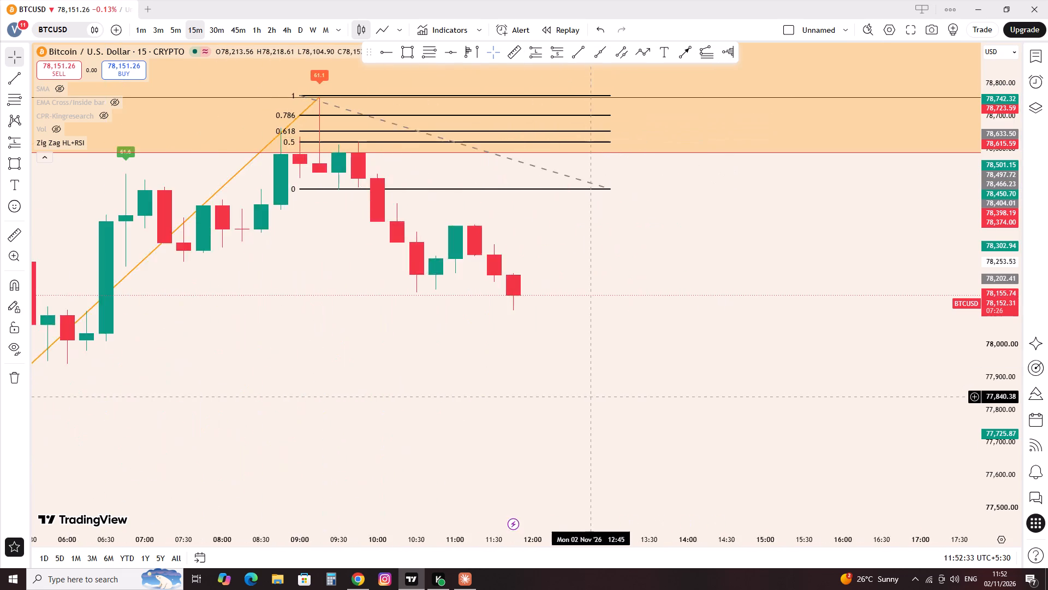
pyautogui.scroll(2, 588, 397)
pyautogui.moveTo(141, 349); pyautogui.dragTo(806, 490)
pyautogui.scroll(6, 539, 390)
pyautogui.click(328, 387)
pyautogui.scroll(4, 308, 387)
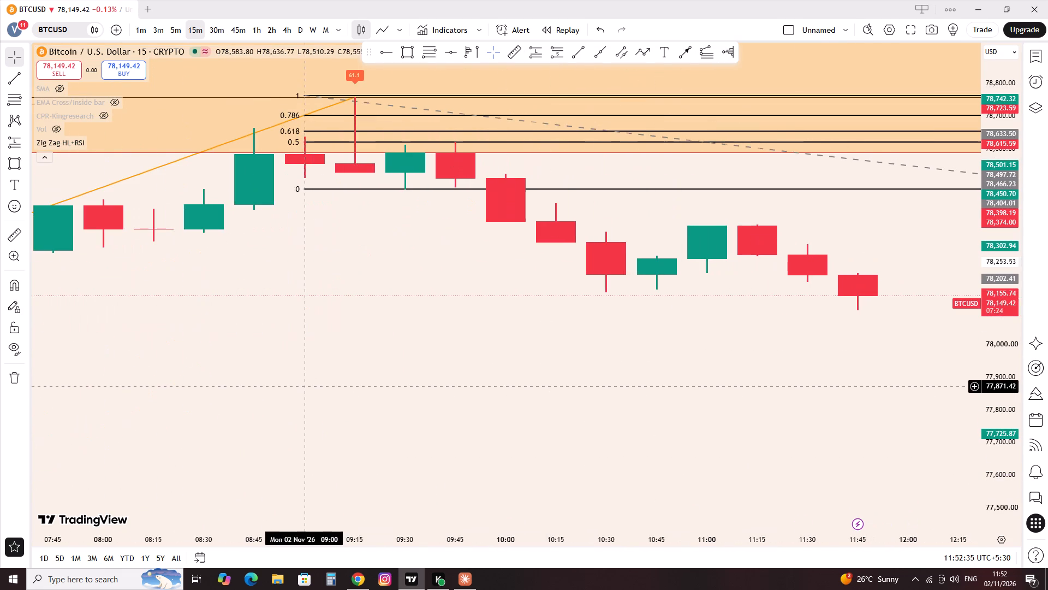
pyautogui.scroll(3, 308, 387)
pyautogui.moveTo(40, 406); pyautogui.dragTo(620, 495)
pyautogui.scroll(6, 455, 328)
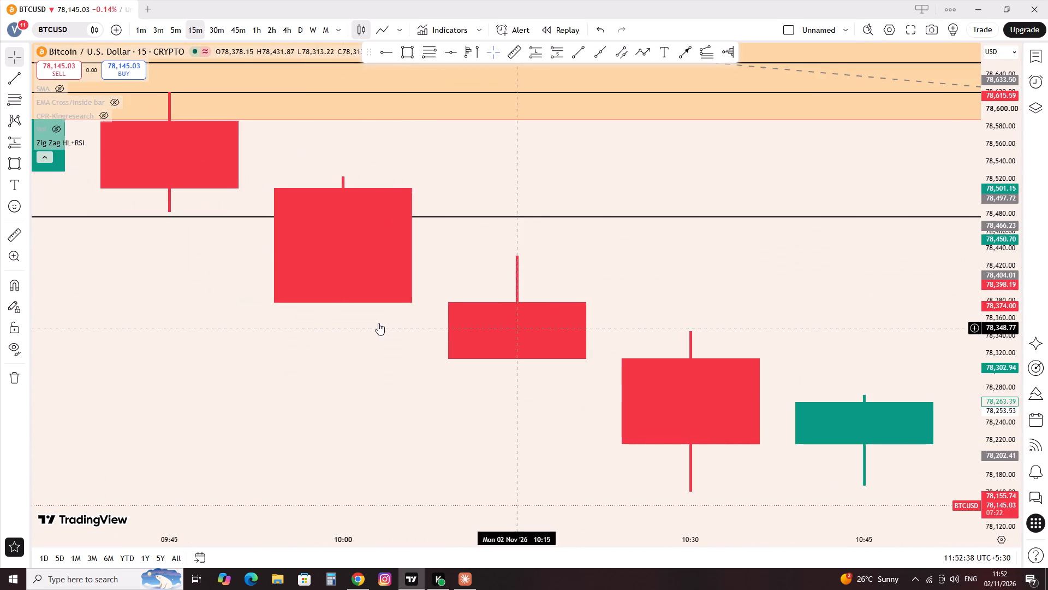
pyautogui.moveTo(163, 328); pyautogui.dragTo(302, 409)
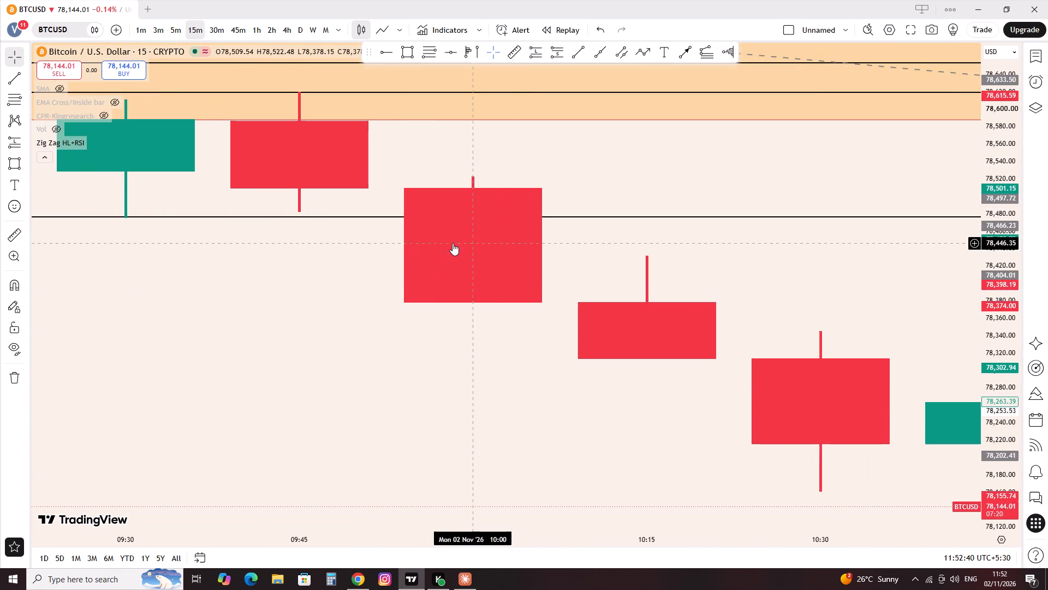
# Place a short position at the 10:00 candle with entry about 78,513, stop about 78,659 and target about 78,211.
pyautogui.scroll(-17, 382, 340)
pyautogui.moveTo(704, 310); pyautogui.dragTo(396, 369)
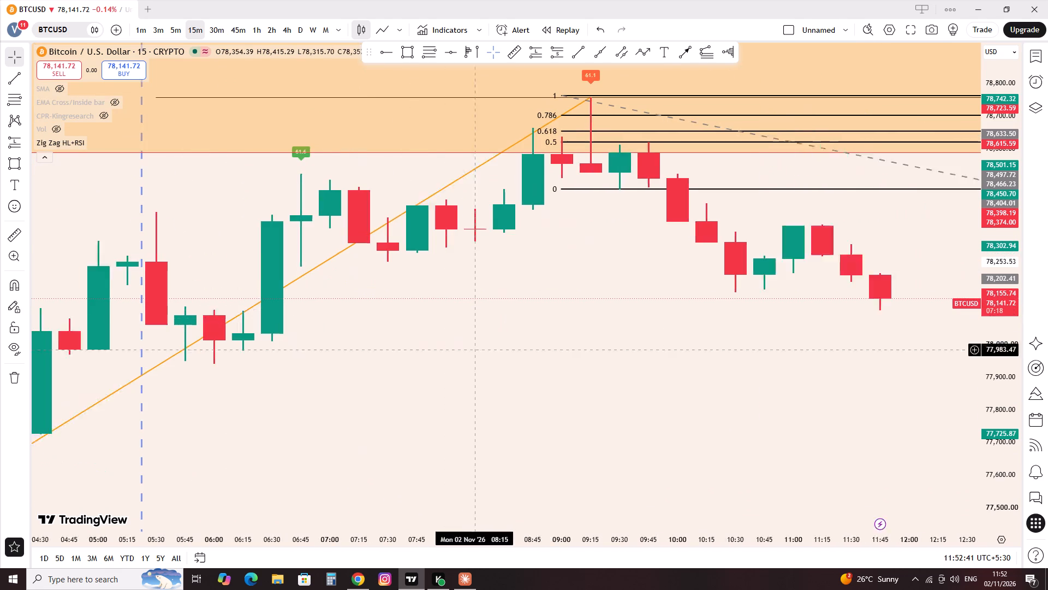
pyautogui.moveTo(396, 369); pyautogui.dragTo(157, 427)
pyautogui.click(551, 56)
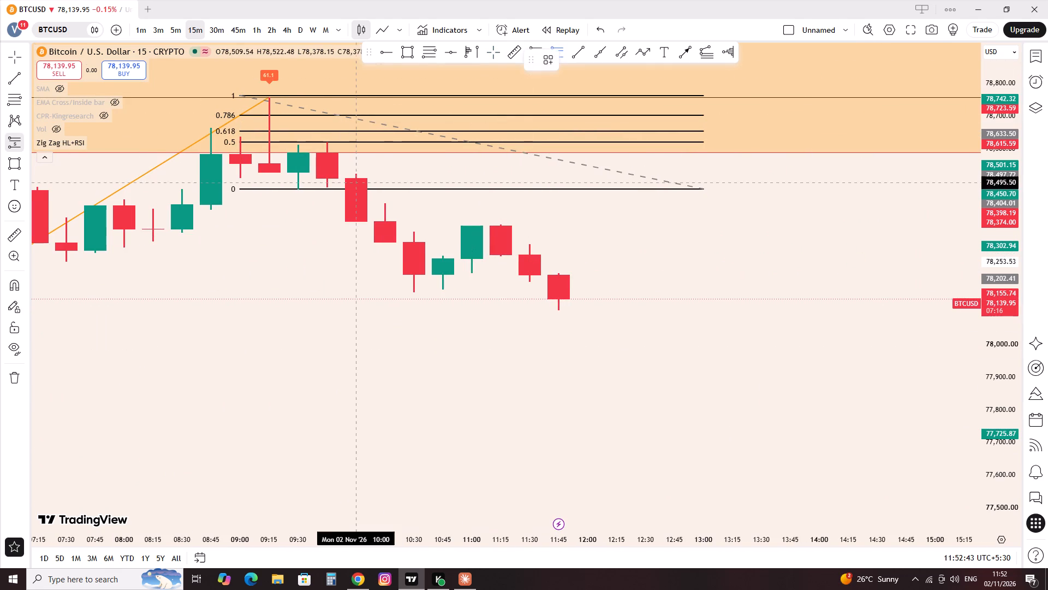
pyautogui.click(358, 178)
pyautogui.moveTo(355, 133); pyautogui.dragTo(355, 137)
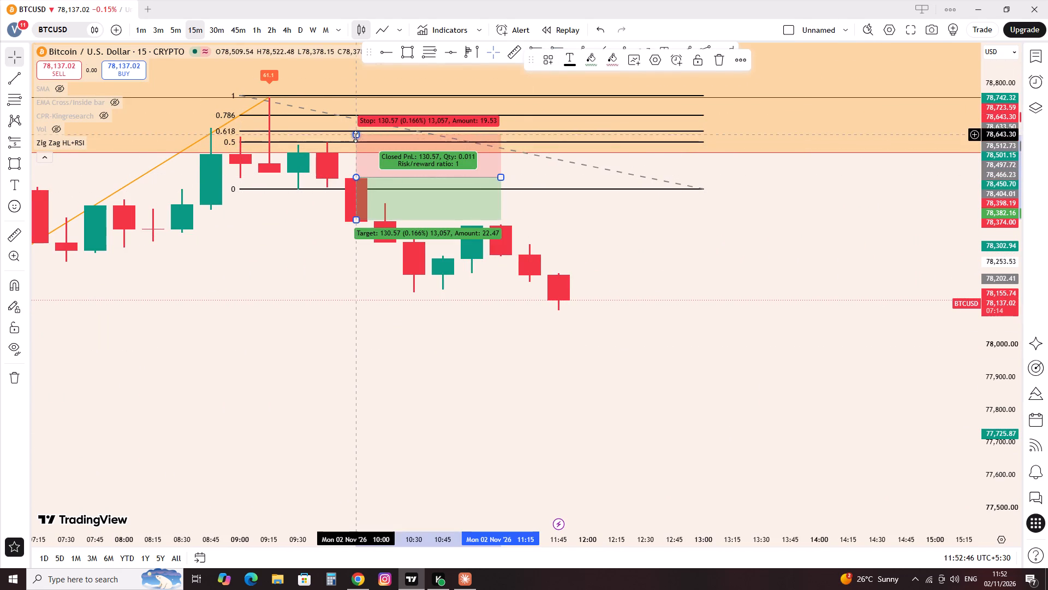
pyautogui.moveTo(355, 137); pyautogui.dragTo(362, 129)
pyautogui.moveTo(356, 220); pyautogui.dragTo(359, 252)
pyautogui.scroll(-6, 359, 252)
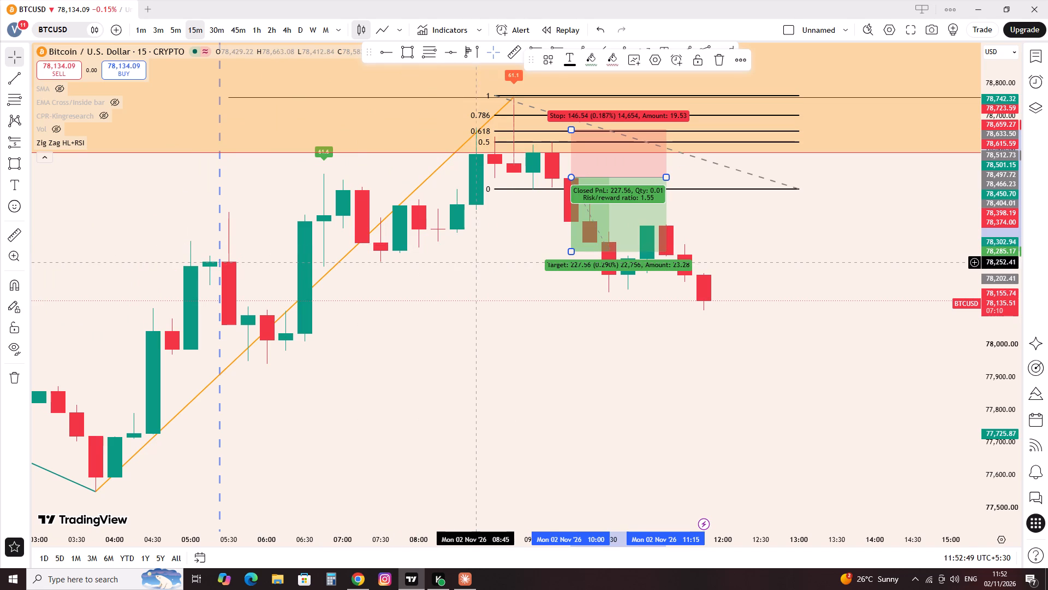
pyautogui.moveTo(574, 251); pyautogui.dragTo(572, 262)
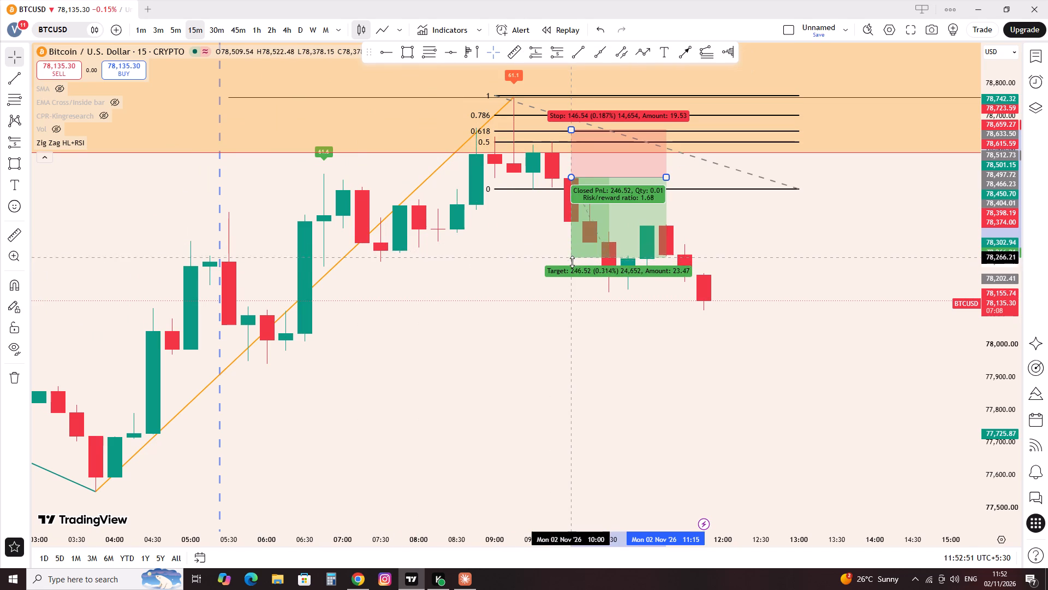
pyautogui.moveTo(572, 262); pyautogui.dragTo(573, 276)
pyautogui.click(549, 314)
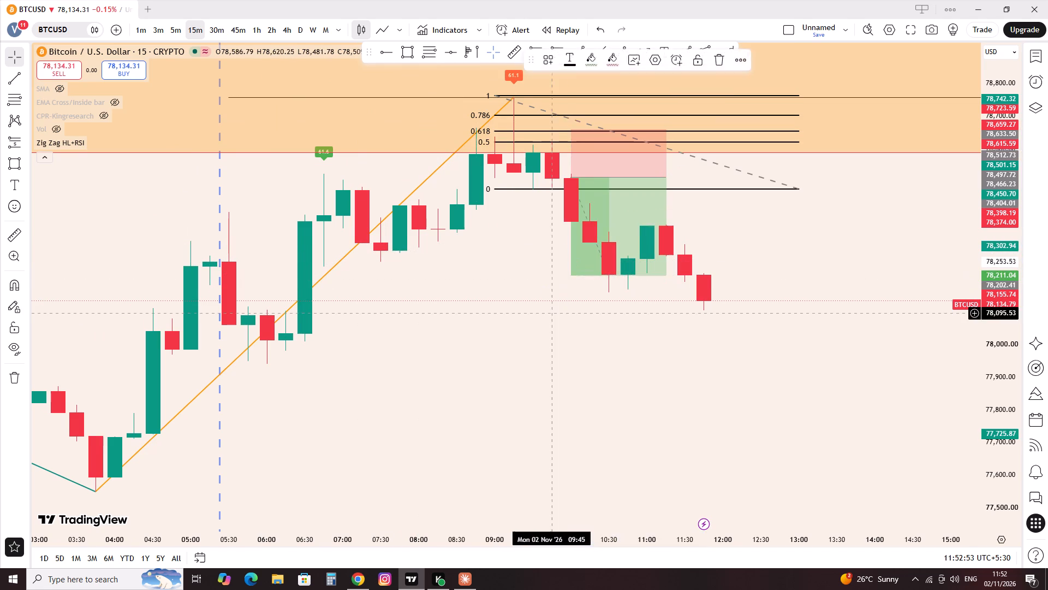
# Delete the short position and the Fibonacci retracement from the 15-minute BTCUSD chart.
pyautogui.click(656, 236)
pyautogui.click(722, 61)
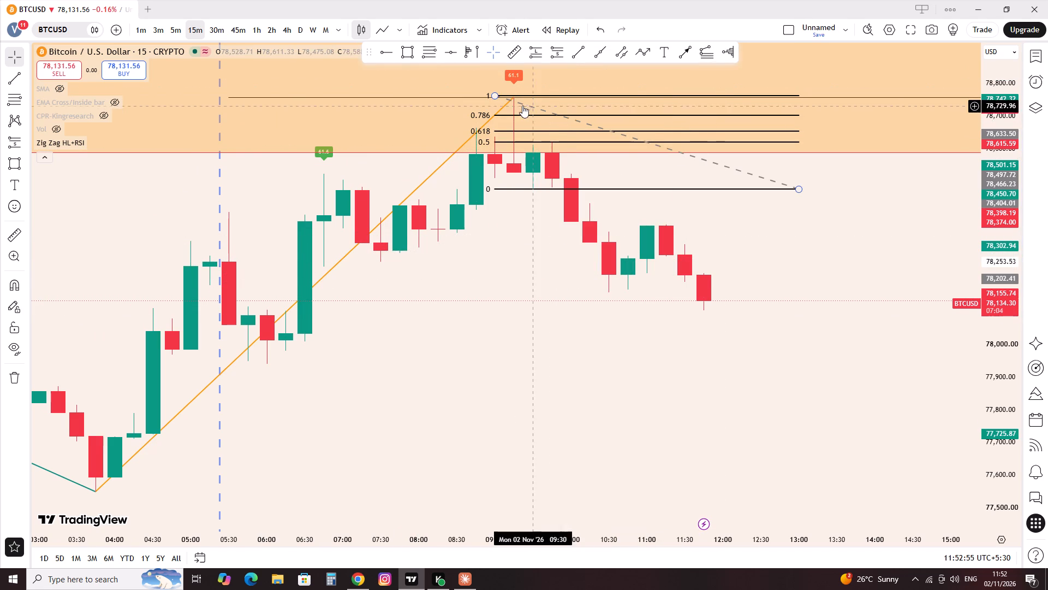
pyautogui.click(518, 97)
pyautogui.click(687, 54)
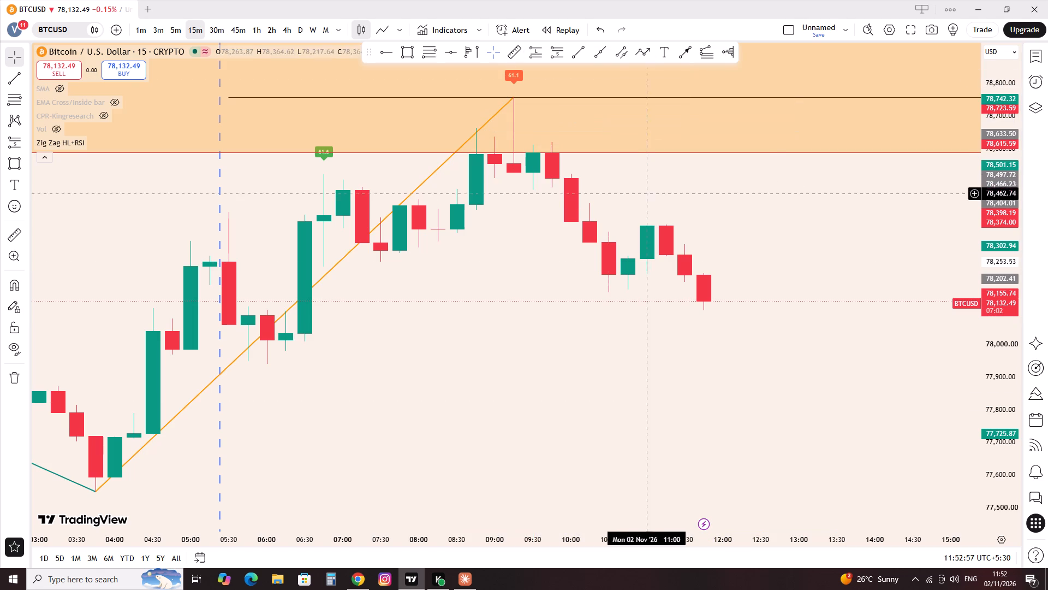
# Switch to Chrome, skip ahead through the BTC & GOLD live video past the 16-minute mark, and close its chat replay.
pyautogui.click(359, 585)
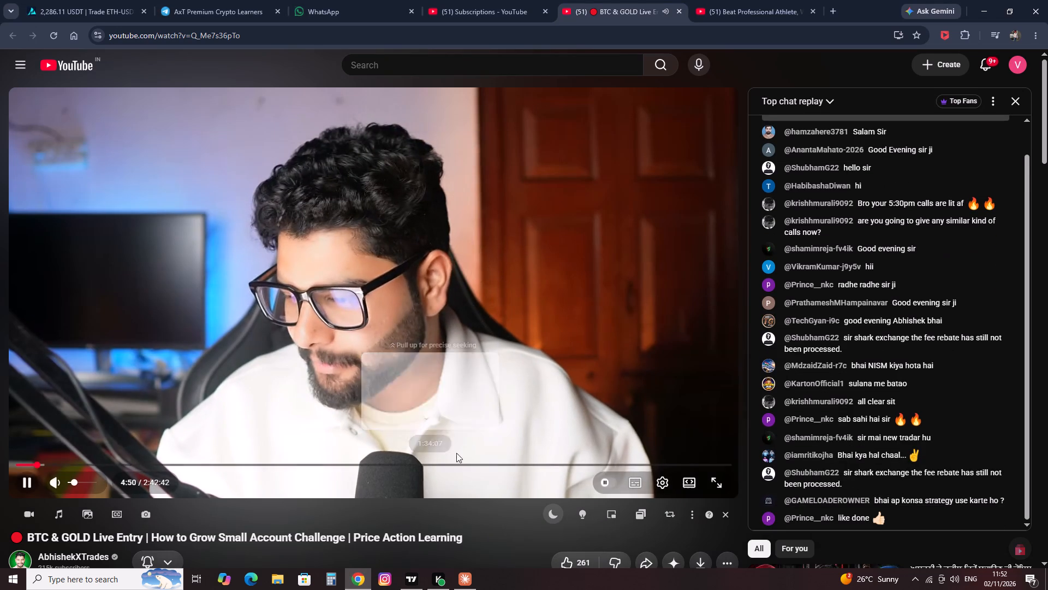
pyautogui.click(56, 466)
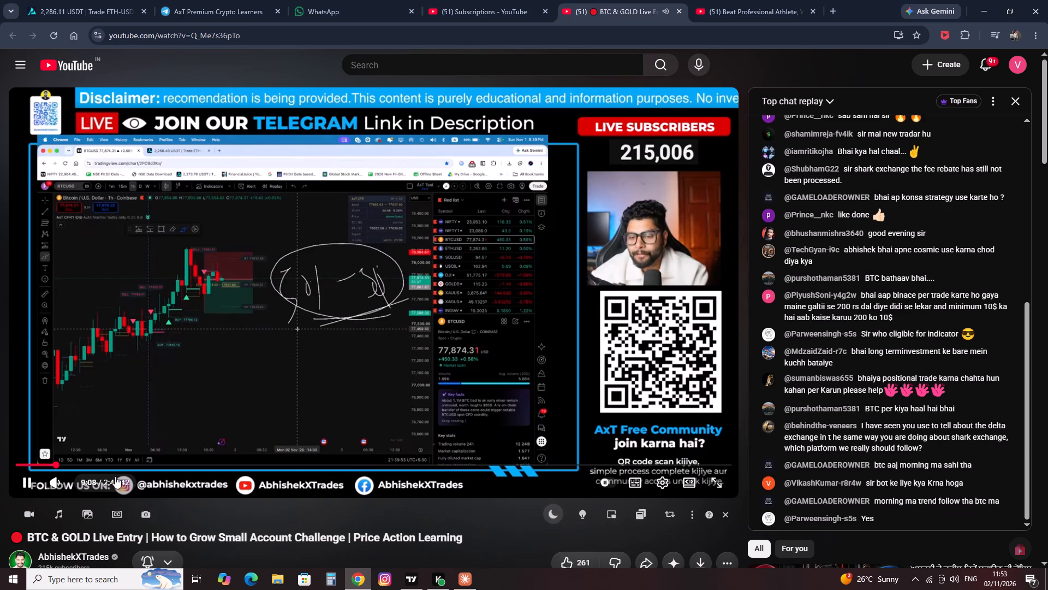
pyautogui.click(77, 462)
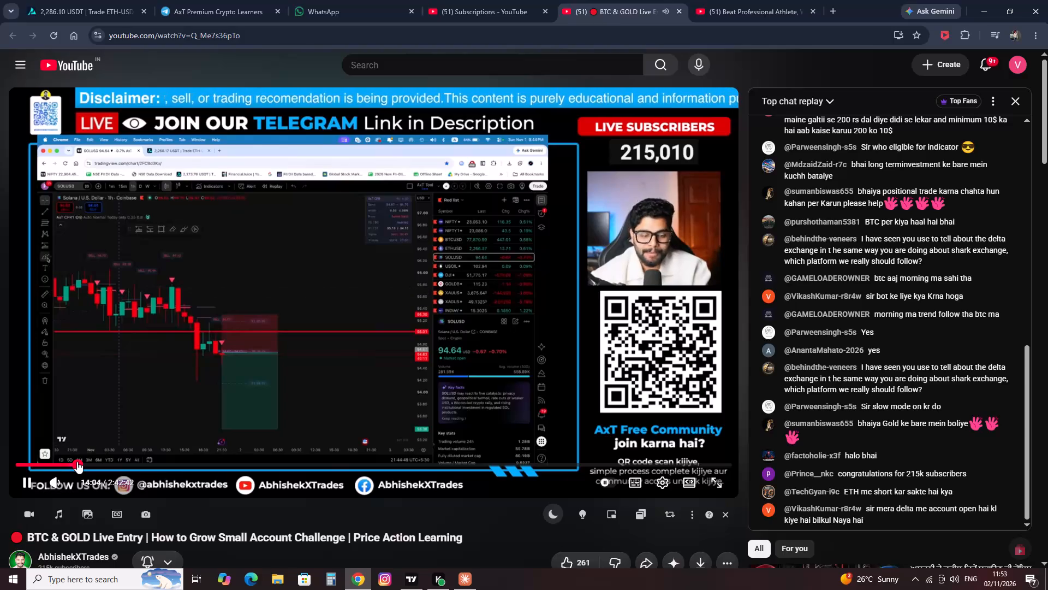
pyautogui.click(88, 466)
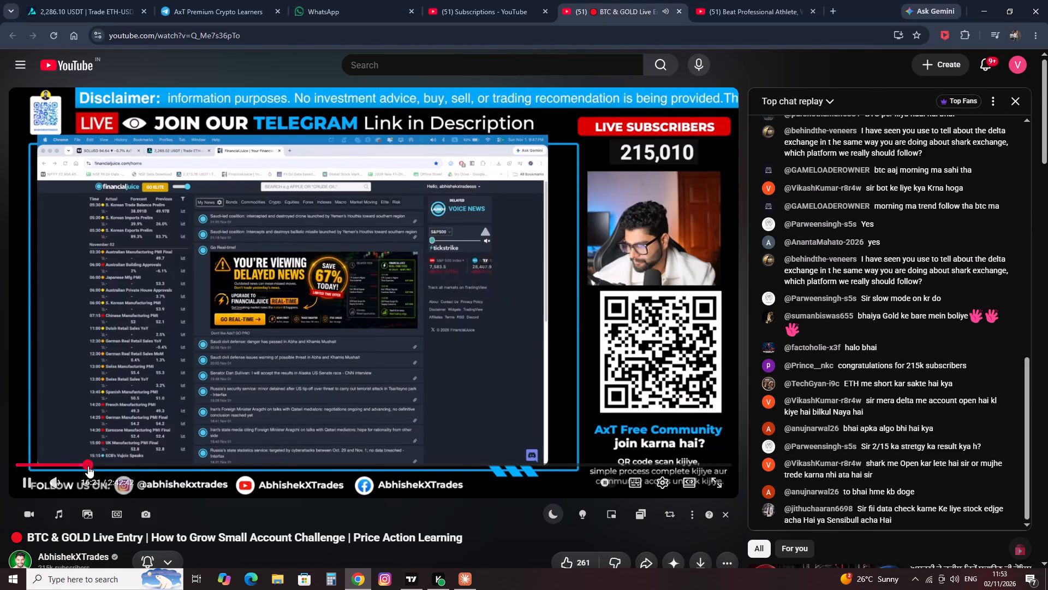
pyautogui.click(1012, 95)
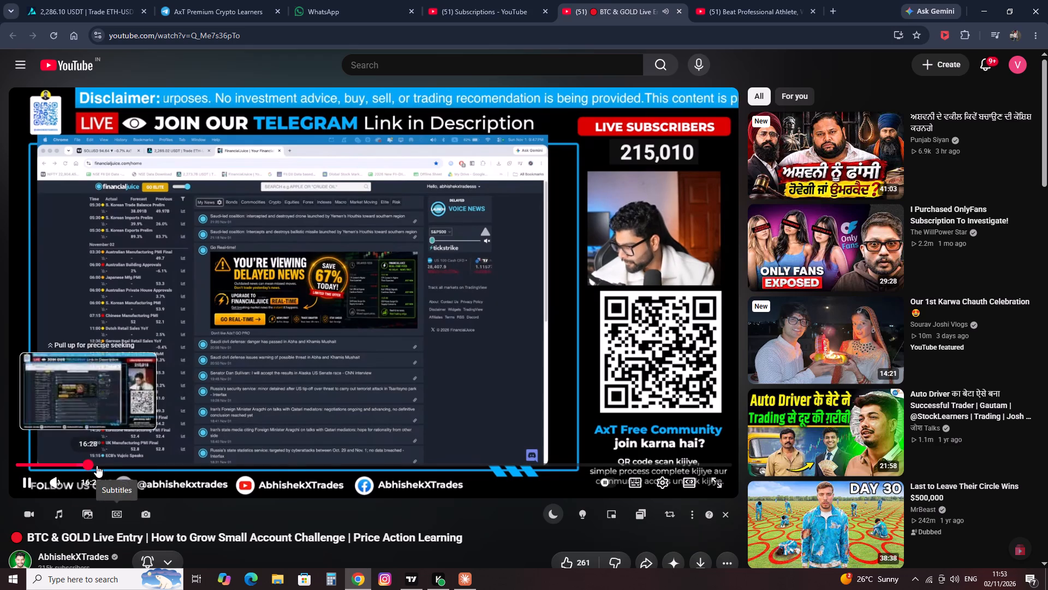
pyautogui.click(100, 464)
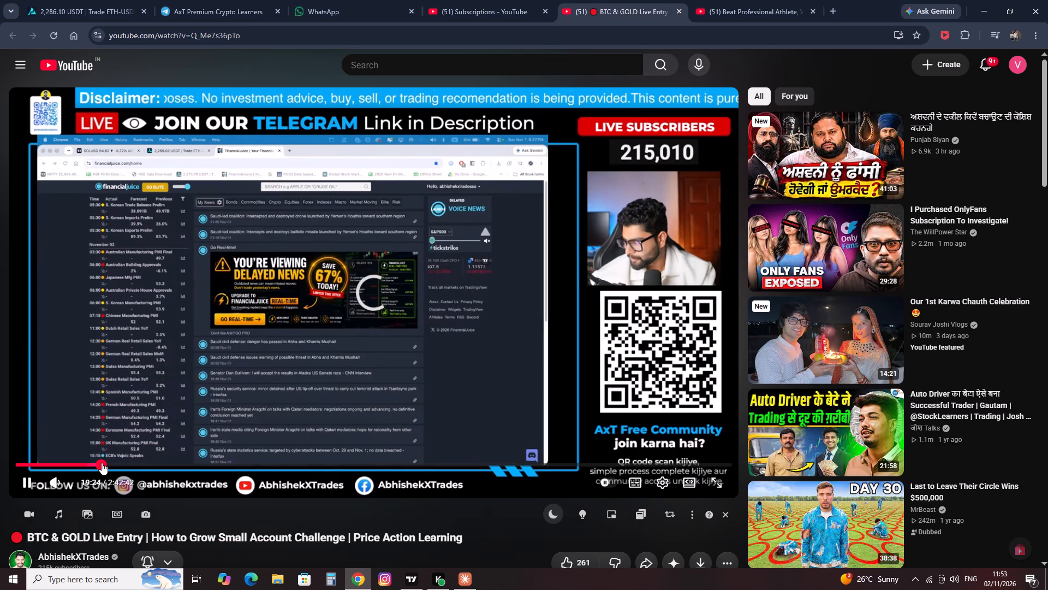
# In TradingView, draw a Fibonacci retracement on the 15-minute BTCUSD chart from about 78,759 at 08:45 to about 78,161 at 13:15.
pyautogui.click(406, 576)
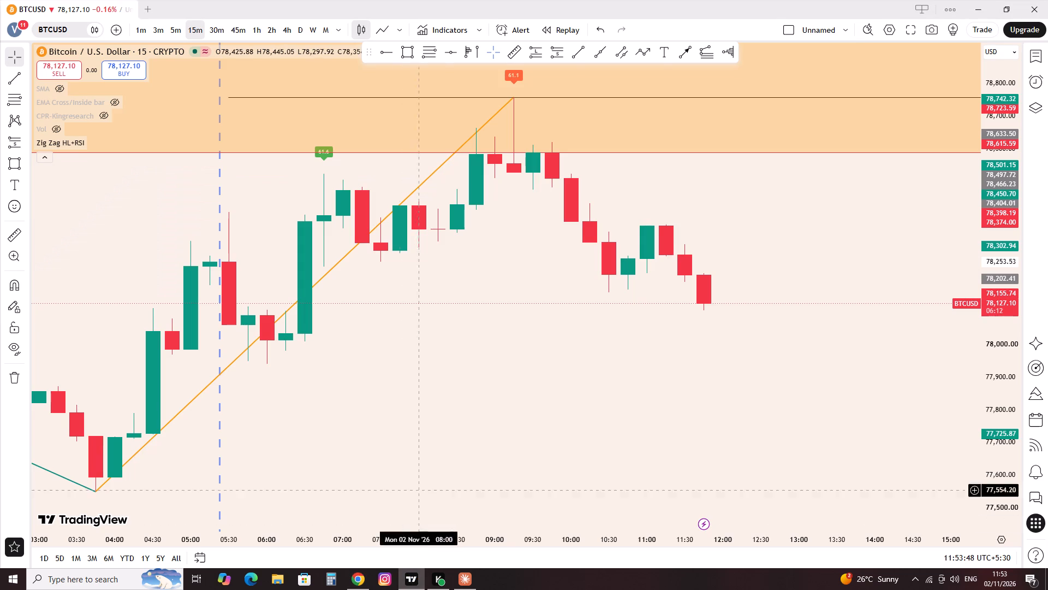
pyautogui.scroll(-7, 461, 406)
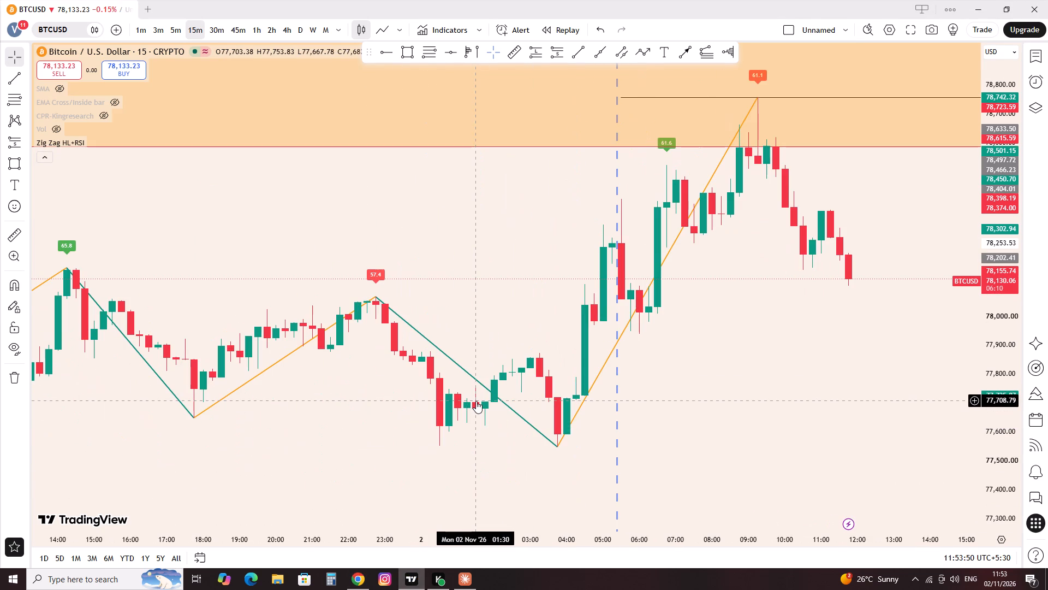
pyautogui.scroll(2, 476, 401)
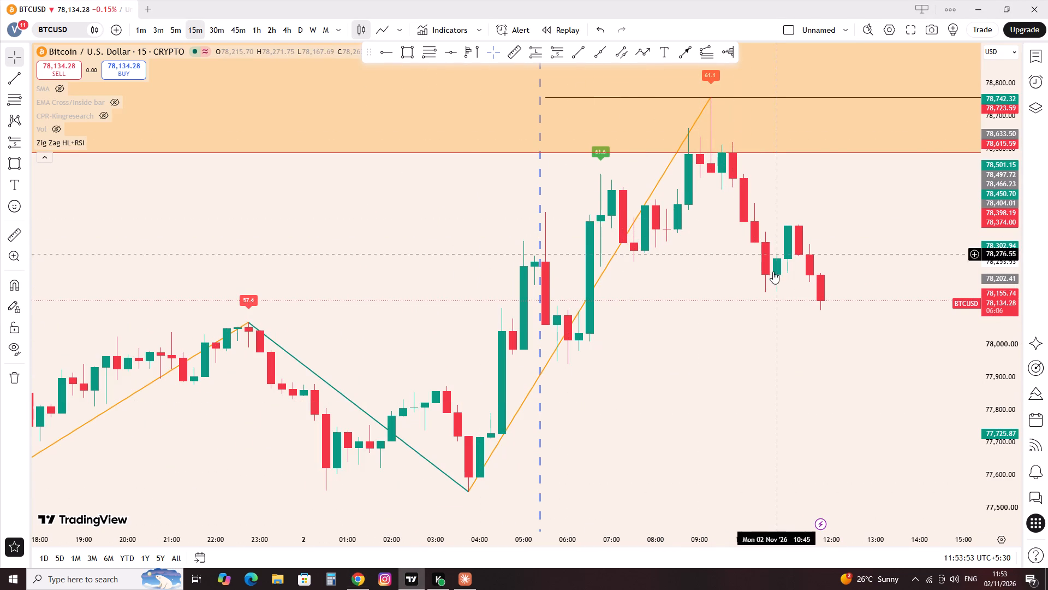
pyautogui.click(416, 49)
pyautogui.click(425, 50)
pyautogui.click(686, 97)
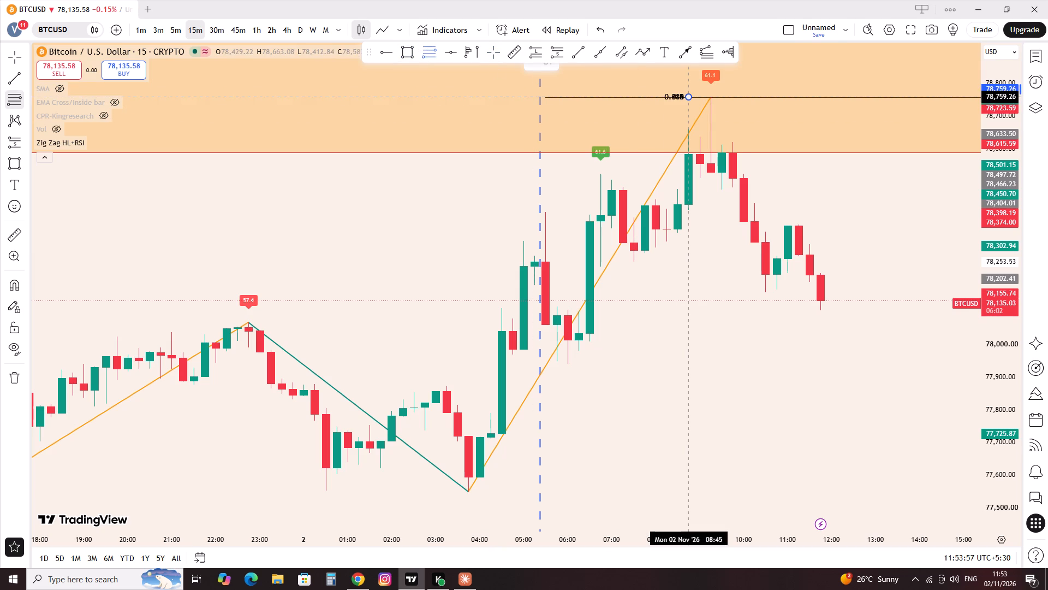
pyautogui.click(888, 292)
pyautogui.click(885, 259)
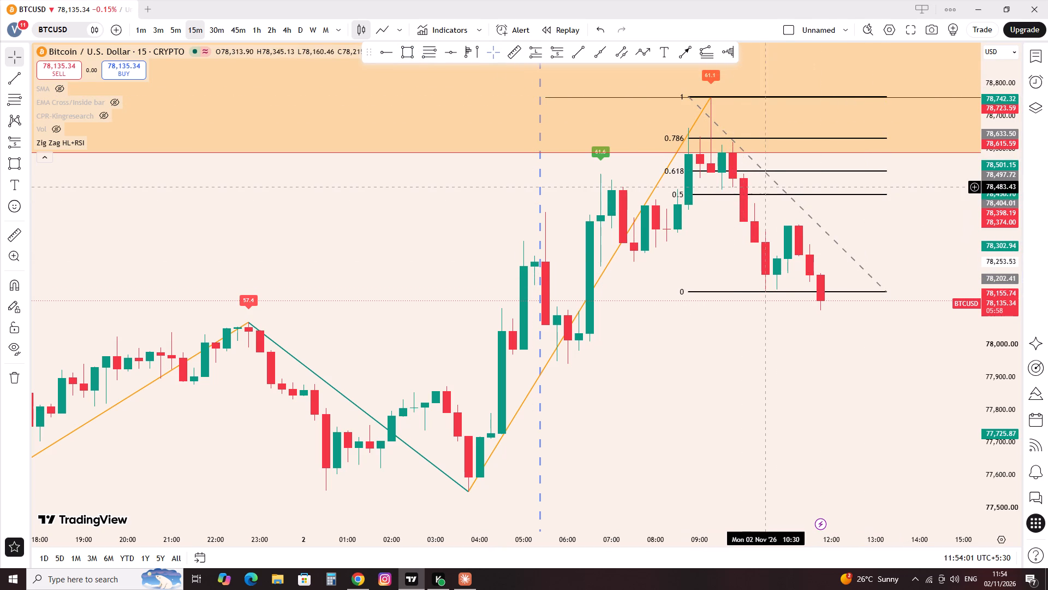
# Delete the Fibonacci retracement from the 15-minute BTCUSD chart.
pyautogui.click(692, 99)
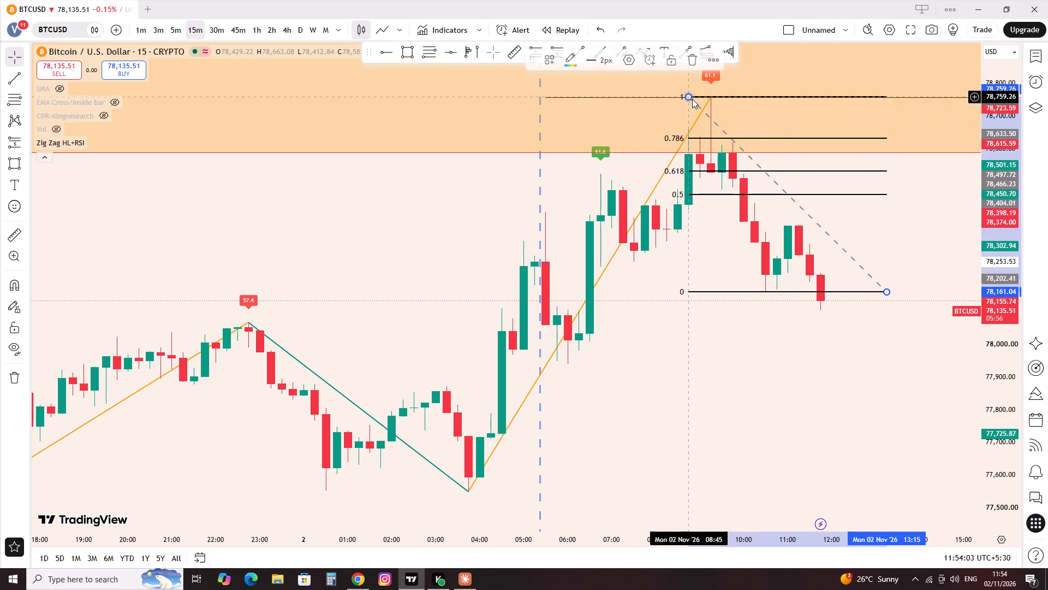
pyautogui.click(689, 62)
# Draw a rectangle zone from the 09:45 candle between about 78,621 and 78,466, extending to 14:00.
pyautogui.click(398, 48)
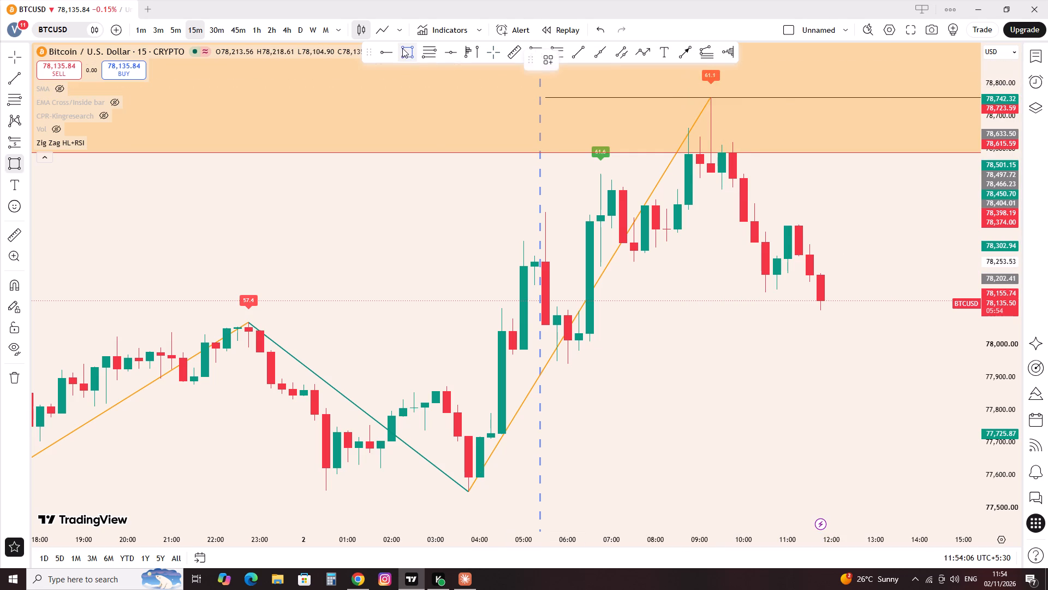
pyautogui.scroll(1, 616, 181)
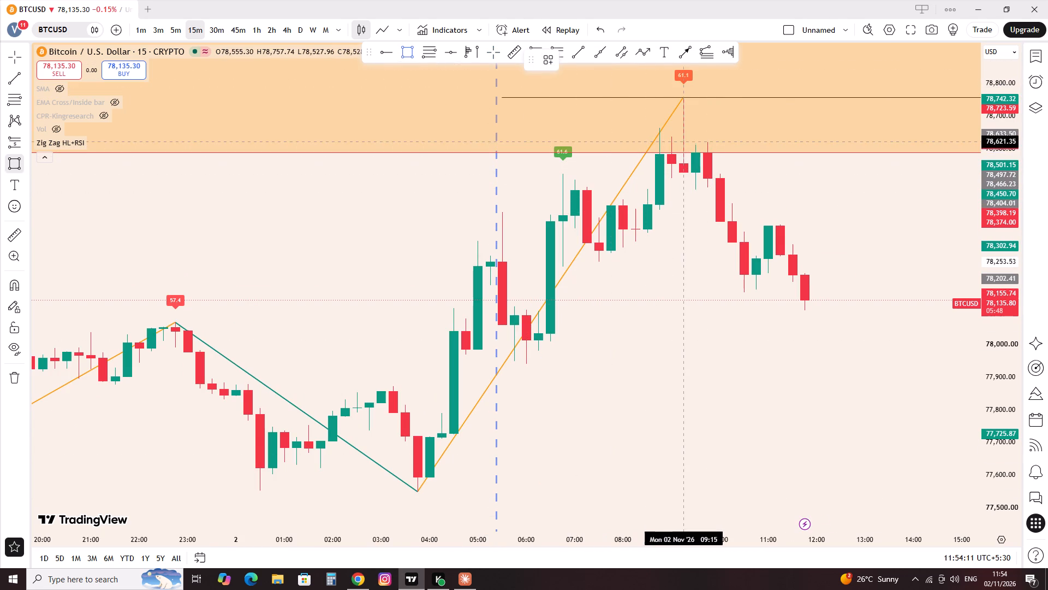
pyautogui.click(711, 142)
pyautogui.click(705, 193)
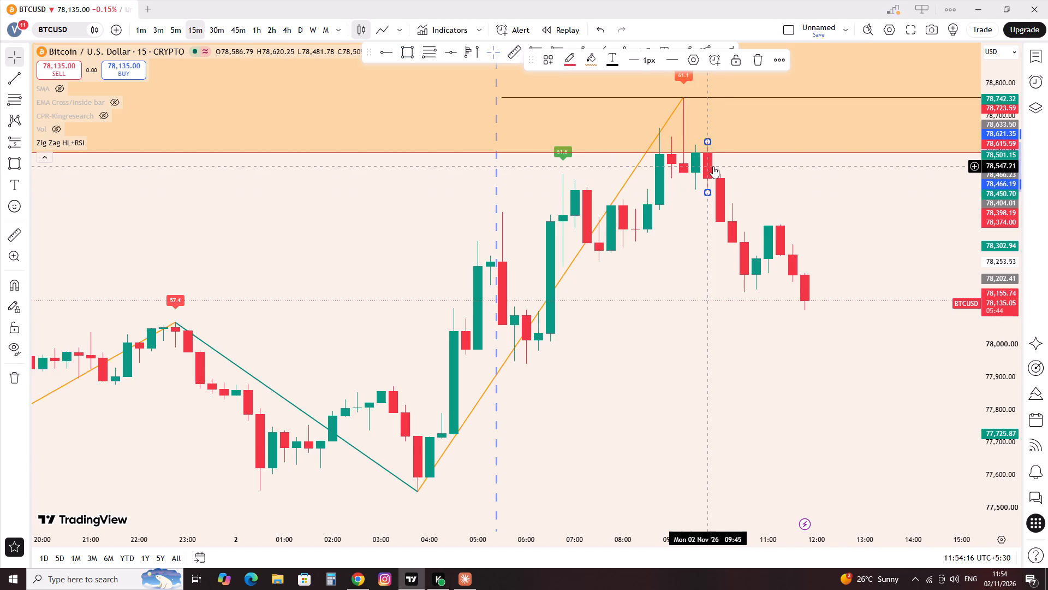
pyautogui.moveTo(705, 166); pyautogui.dragTo(910, 198)
pyautogui.click(896, 255)
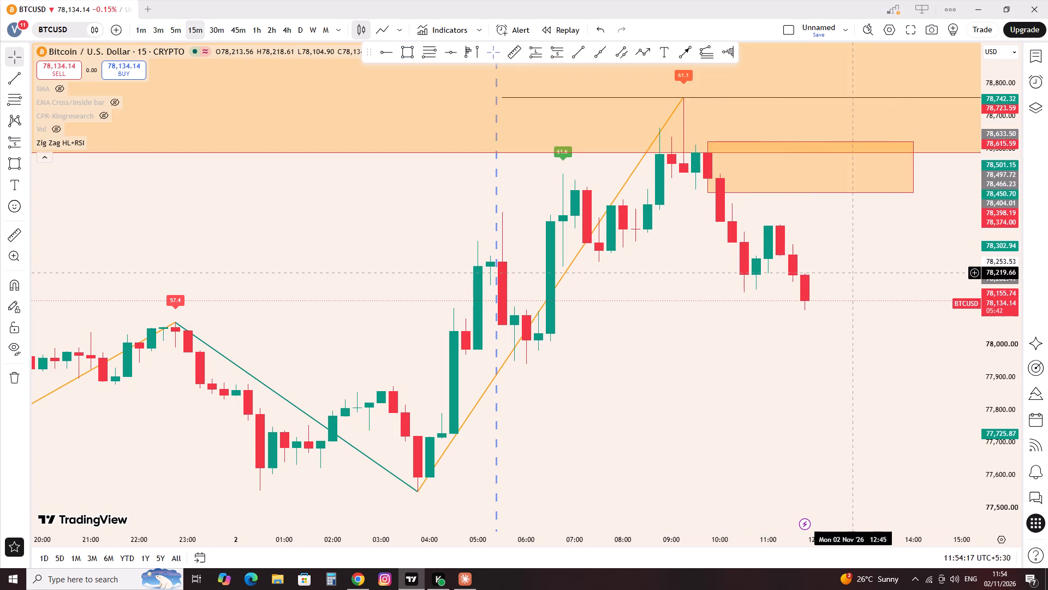
# Change the fill of the new BTCUSD rectangle zone to light cyan.
pyautogui.moveTo(880, 271); pyautogui.dragTo(671, 296)
pyautogui.click(721, 192)
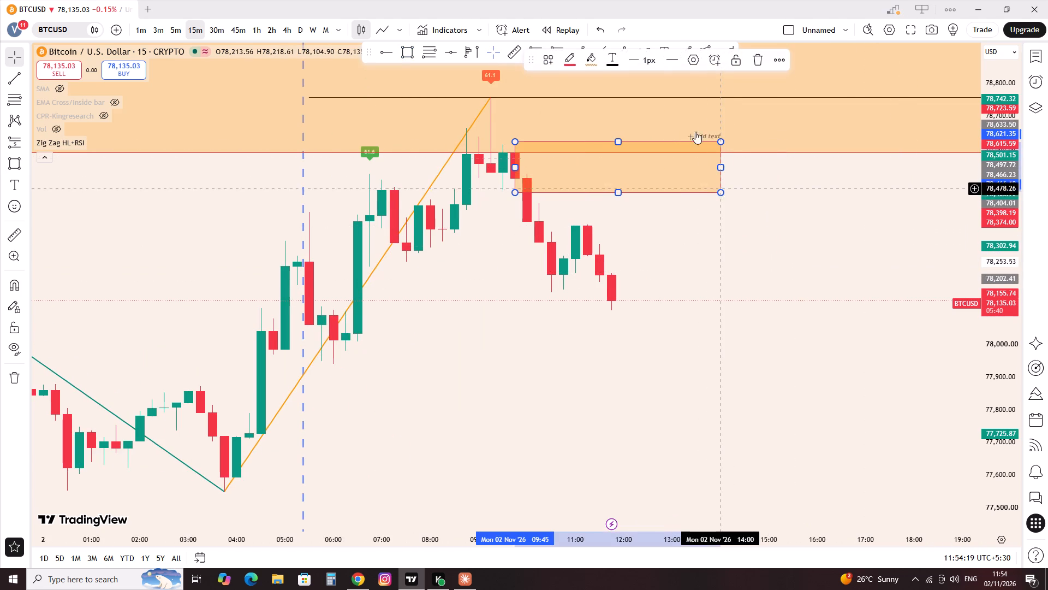
pyautogui.click(600, 61)
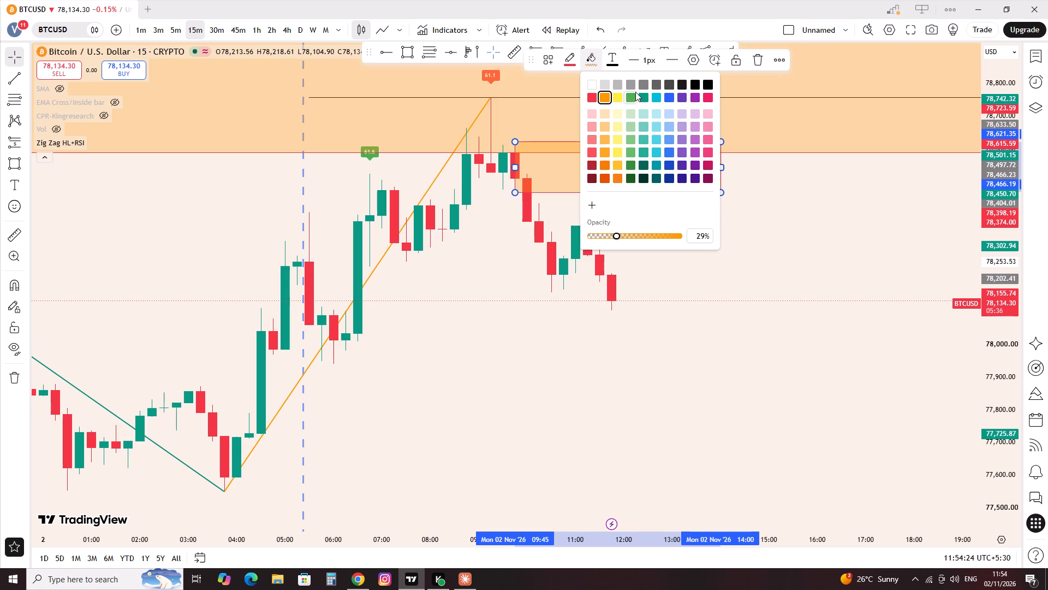
pyautogui.click(656, 113)
pyautogui.click(645, 245)
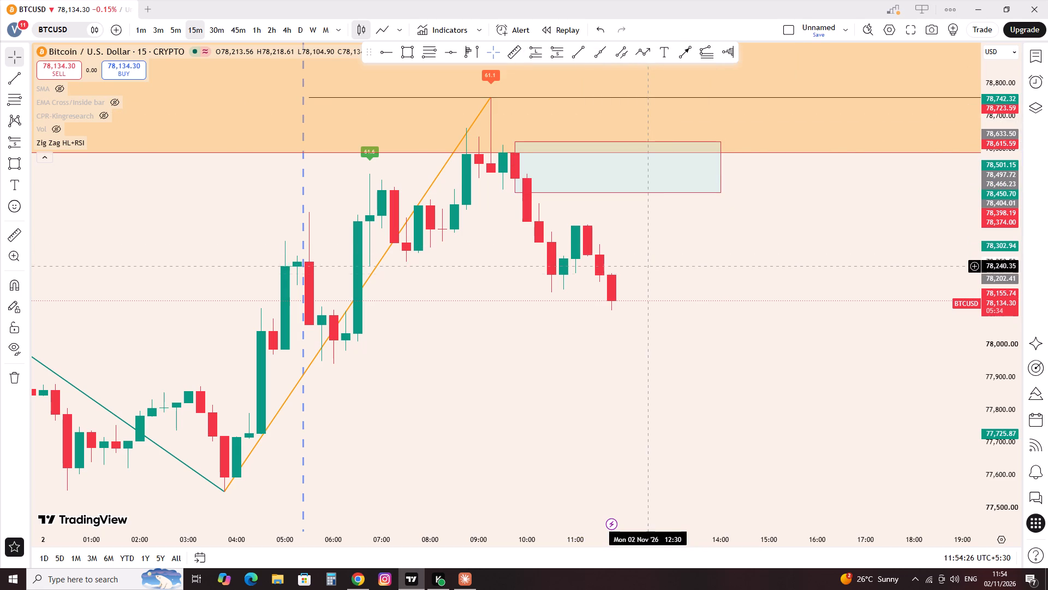
pyautogui.scroll(-4, 642, 296)
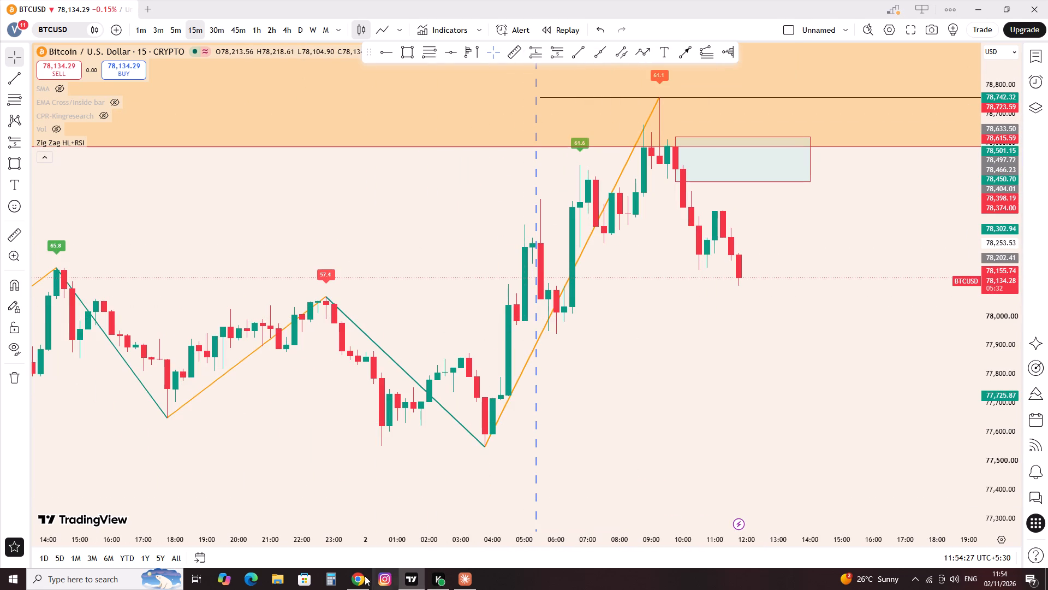
# Switch back to Chrome and skip the BTC & GOLD live video ahead to about 31:10 and on to about 51:05.
pyautogui.click(360, 579)
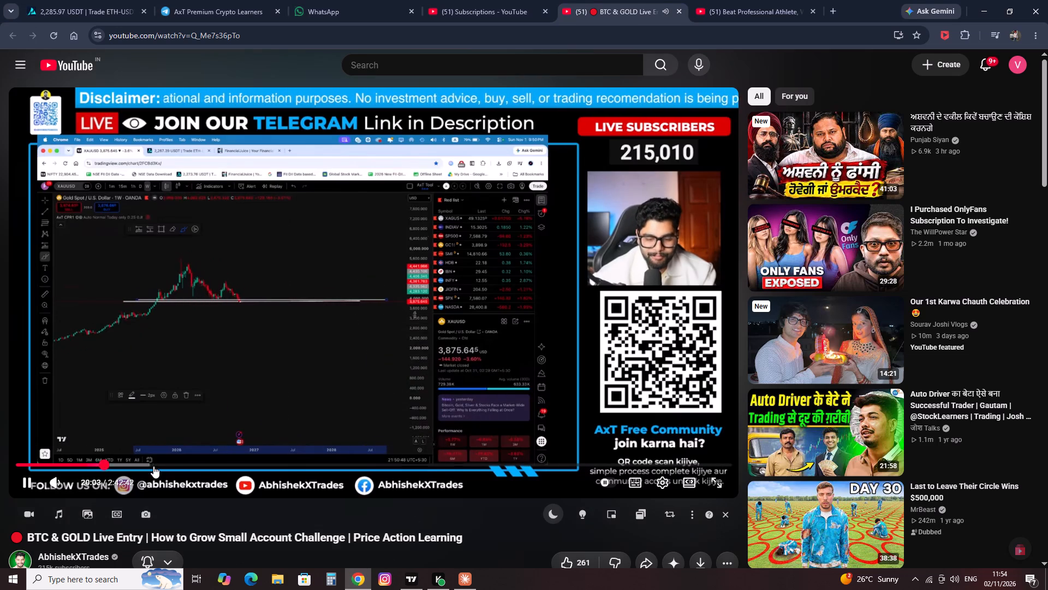
pyautogui.click(153, 466)
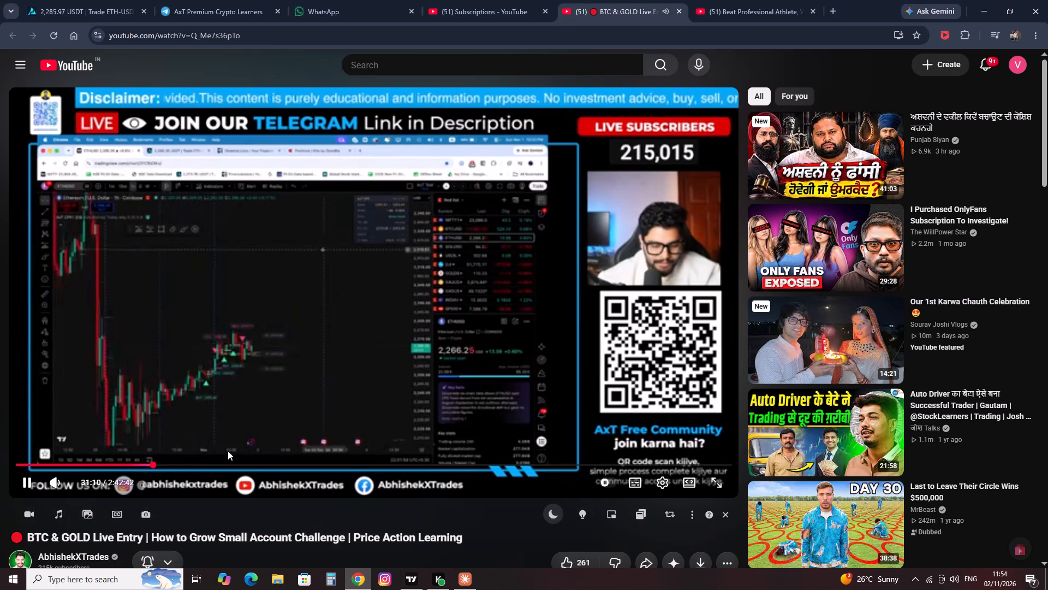
pyautogui.click(228, 451)
pyautogui.click(241, 461)
pyautogui.click(388, 407)
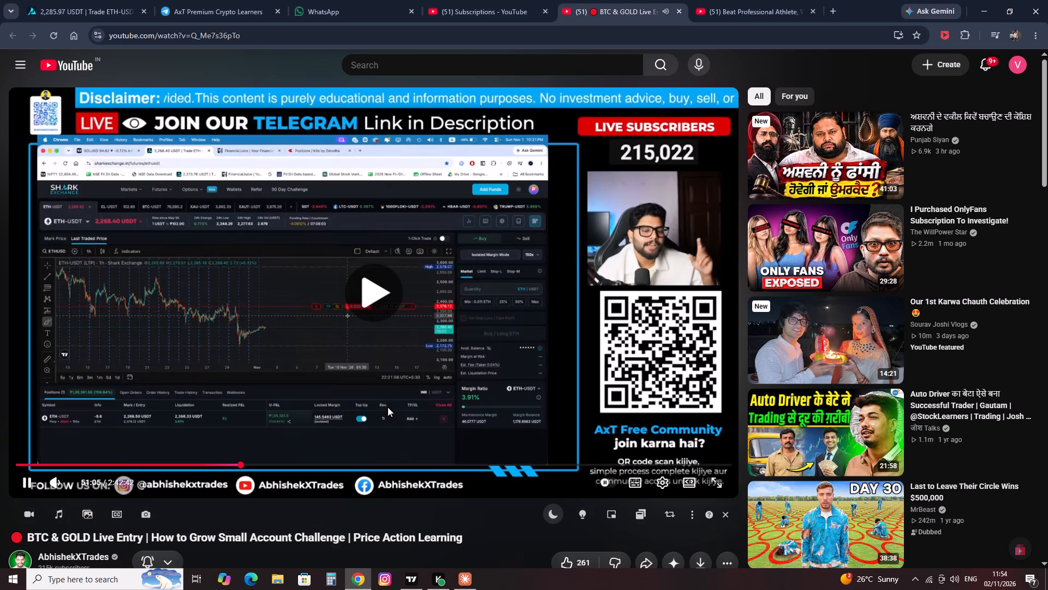
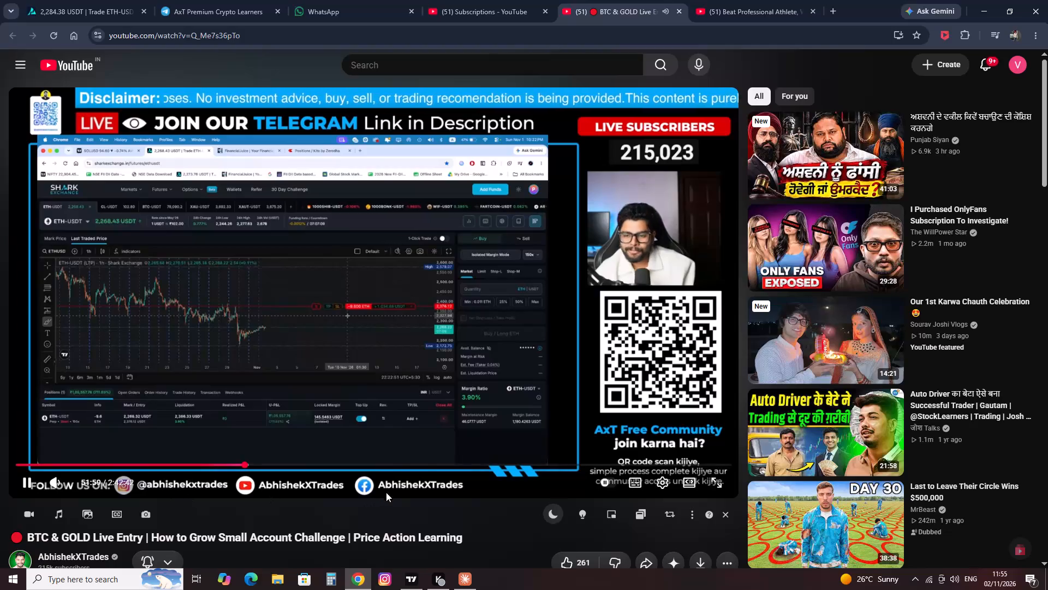
# Skip the BTC & GOLD live video further ahead and toggle its playback.
pyautogui.click(395, 458)
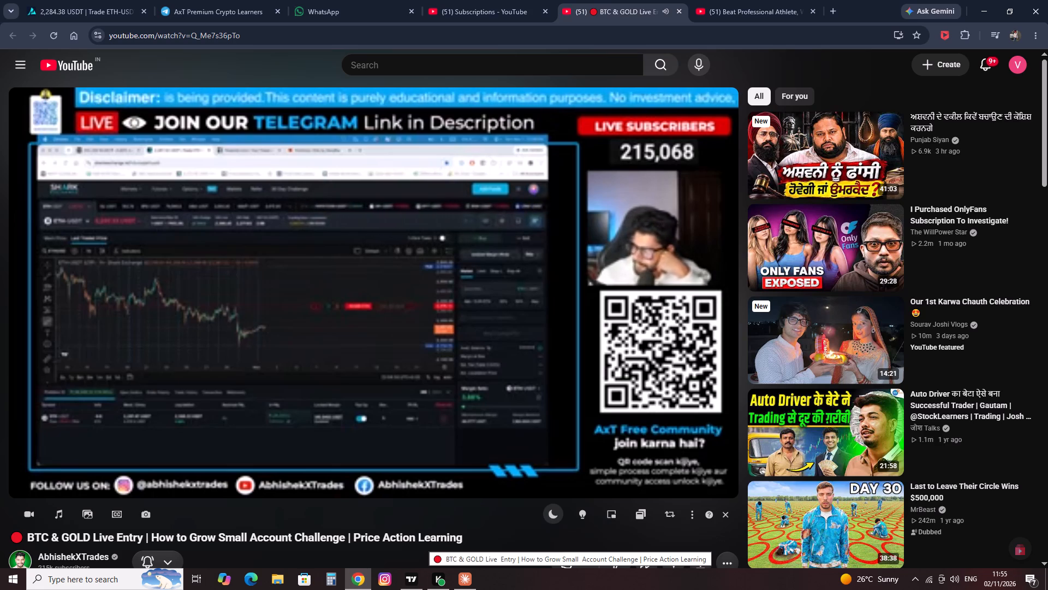
pyautogui.click(27, 485)
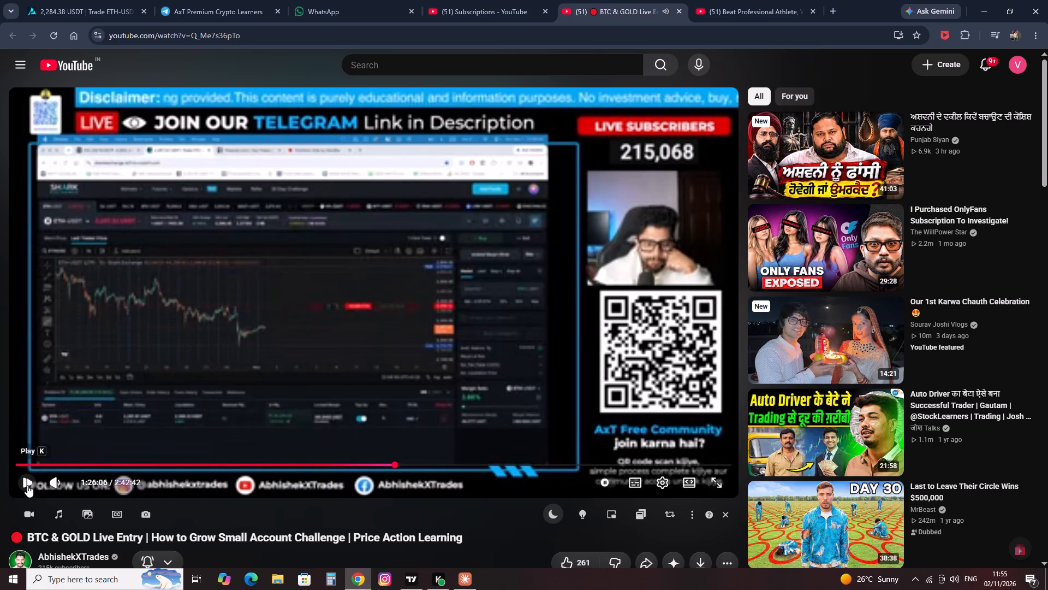
# Switch to TradingView and examine the 15-minute XAUUSD chart's recent candles, trade setup, zones and earlier zig-zag swings.
pyautogui.click(407, 573)
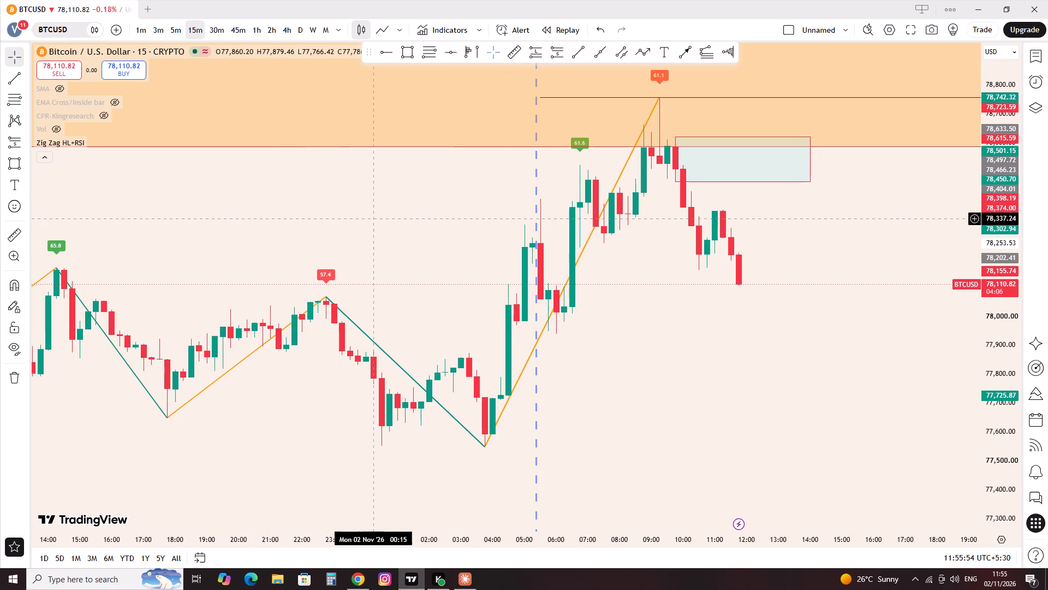
pyautogui.press('Down')
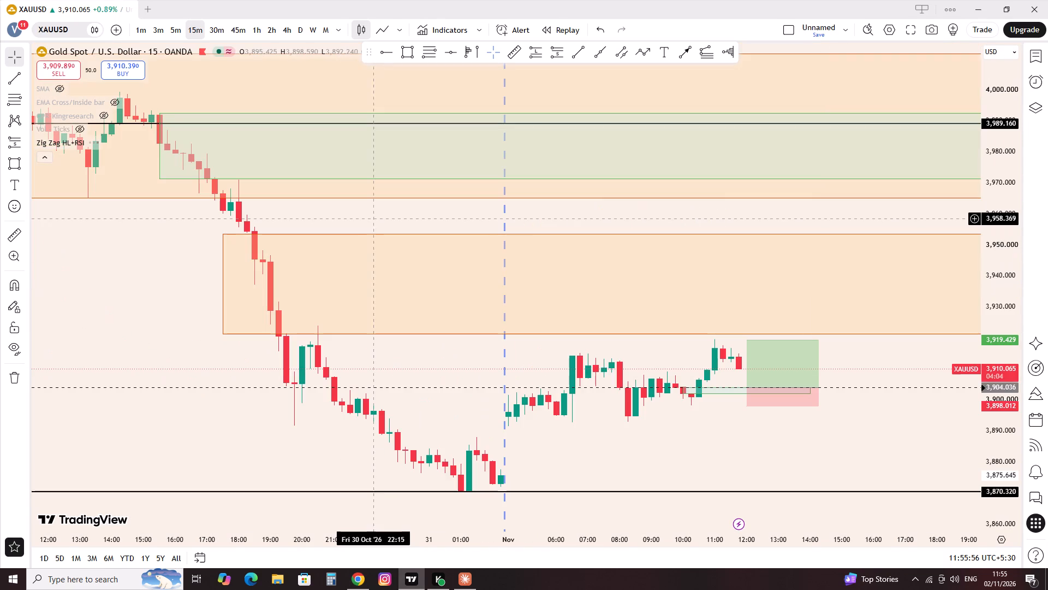
pyautogui.scroll(5, 463, 309)
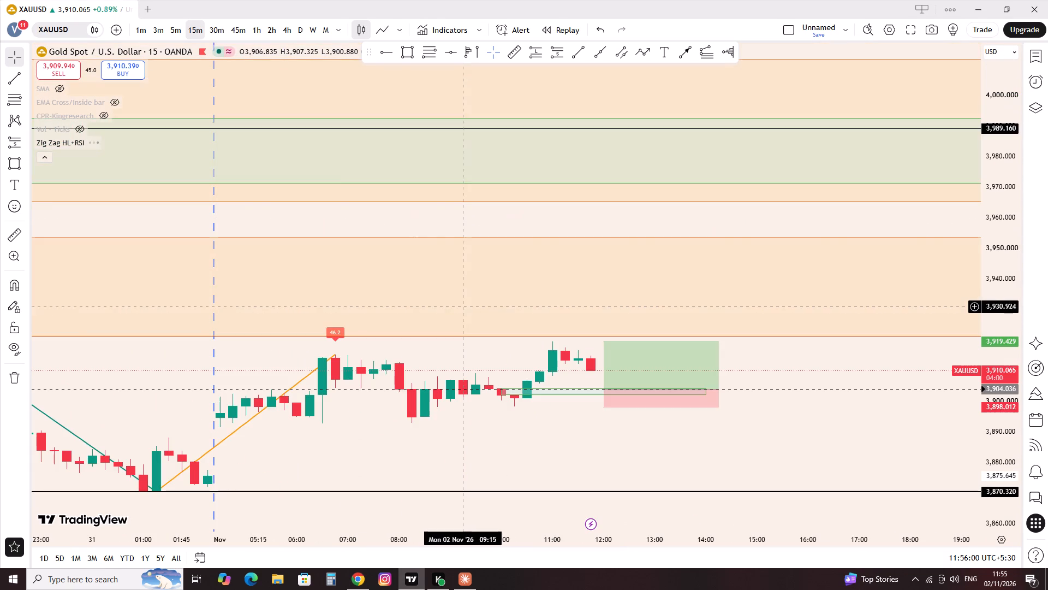
pyautogui.scroll(3, 267, 153)
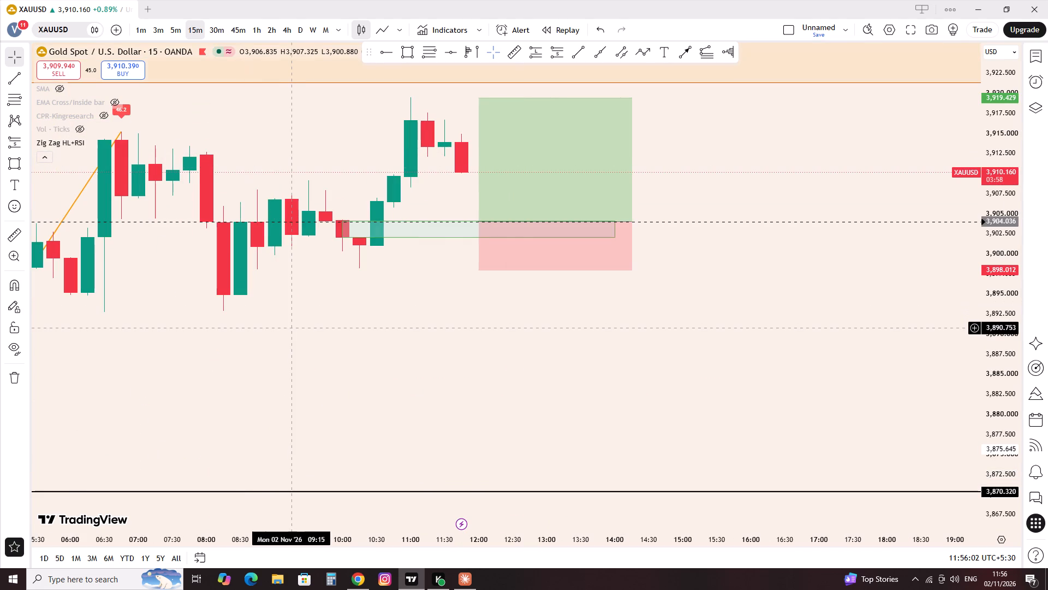
pyautogui.moveTo(291, 328); pyautogui.dragTo(274, 328)
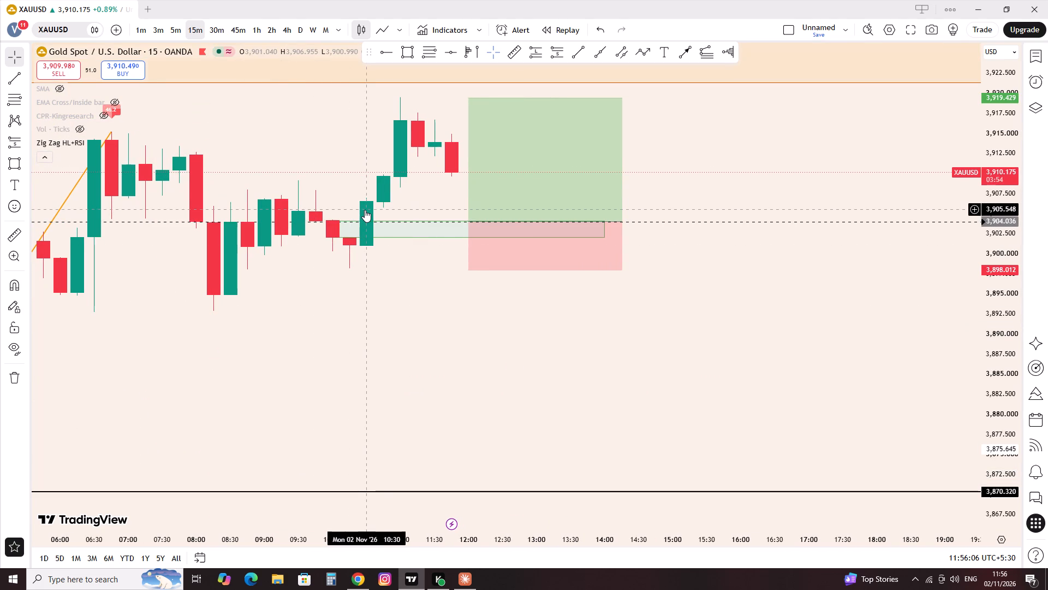
pyautogui.scroll(-10, 362, 217)
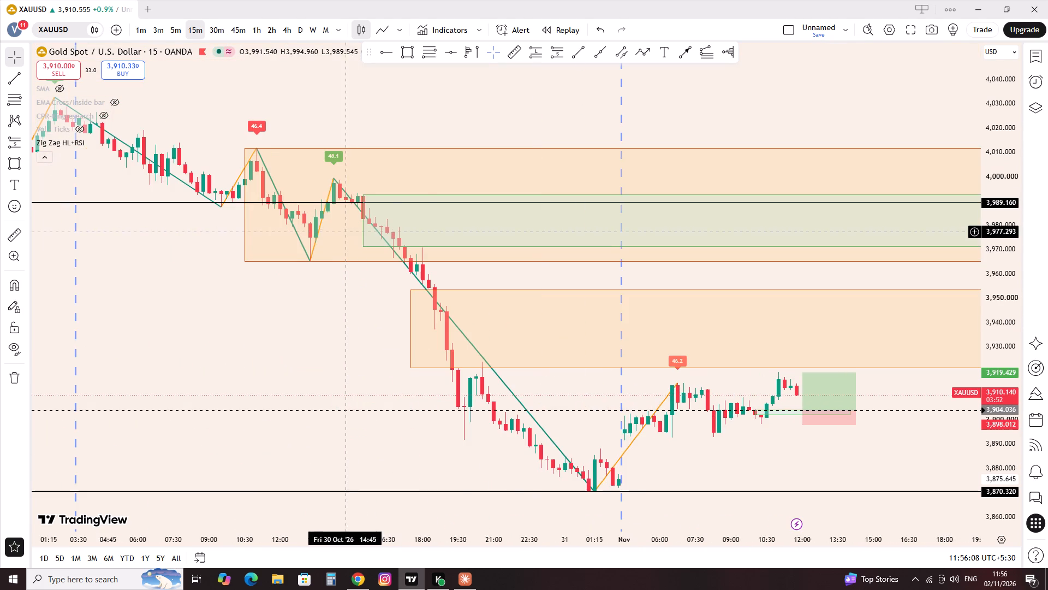
pyautogui.scroll(-1, 335, 229)
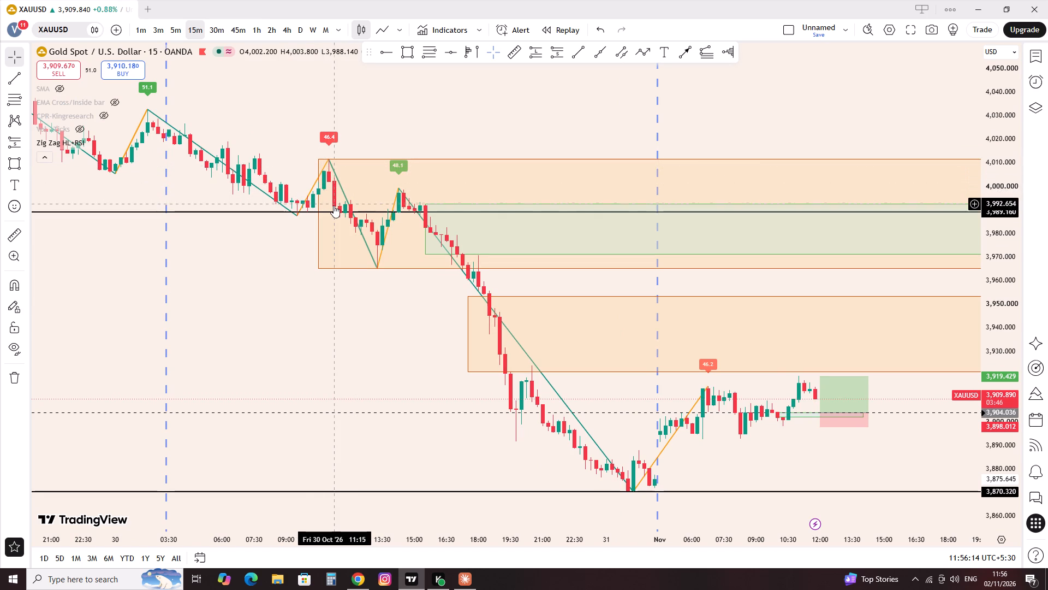
pyautogui.scroll(-2, 261, 237)
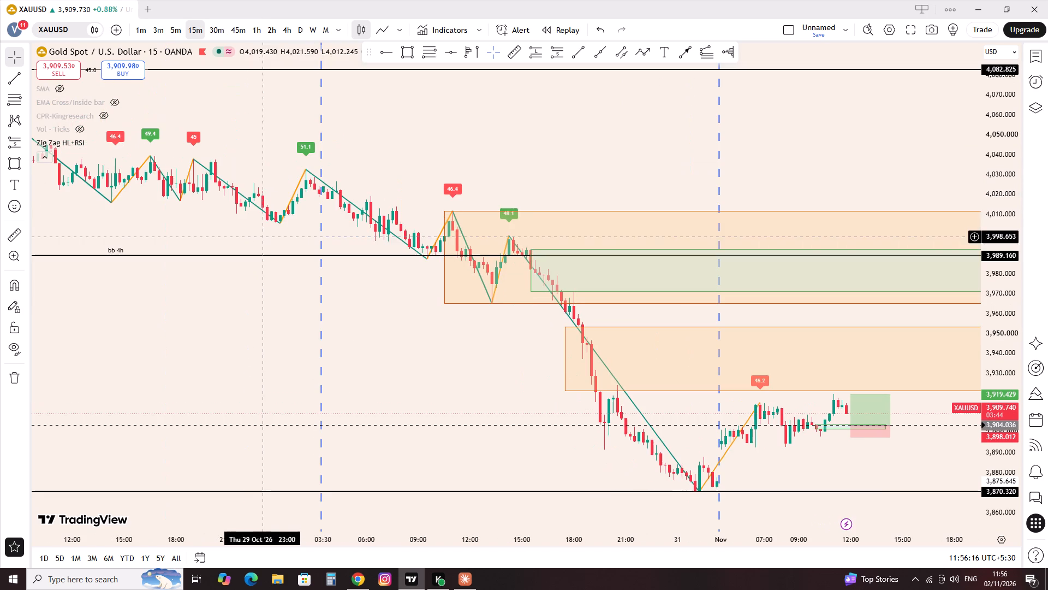
pyautogui.scroll(-2, 243, 176)
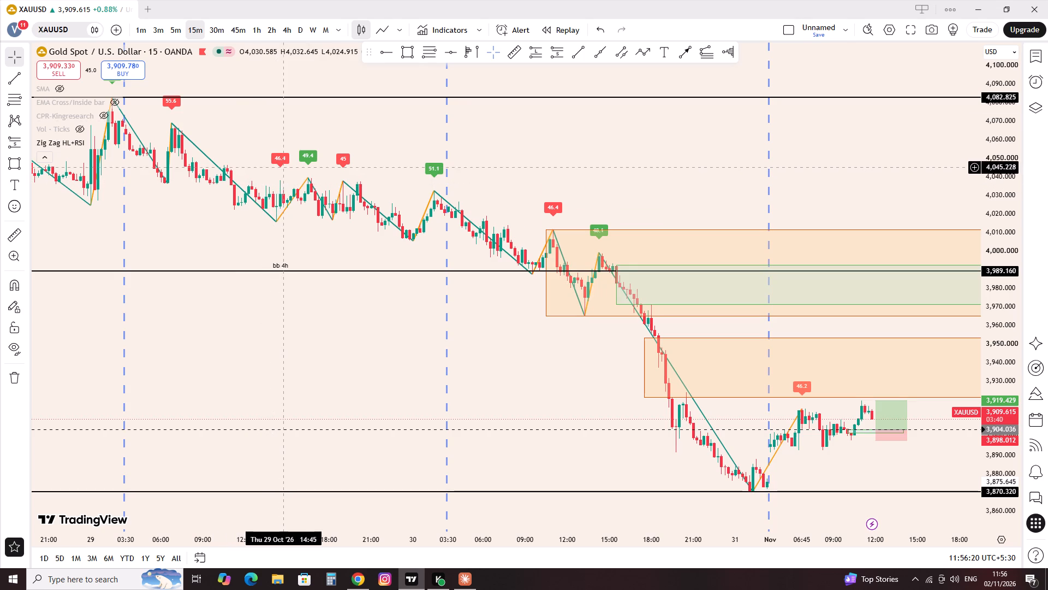
# Turn off the lines and the status-line inputs of the Zig Zag HL+RSI indicator, keeping its pane labels.
pyautogui.click(413, 56)
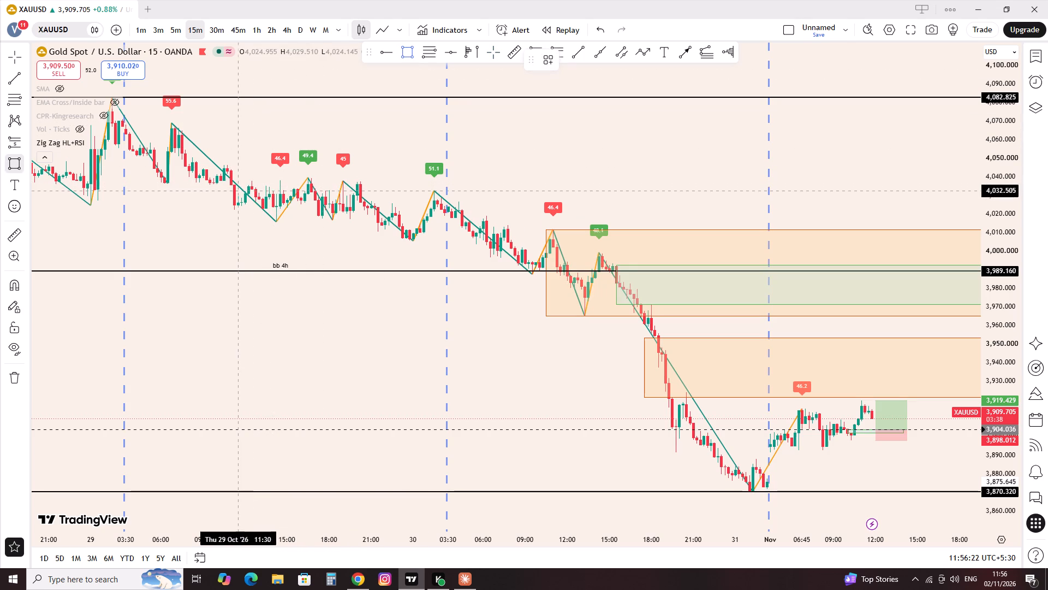
pyautogui.click(106, 140)
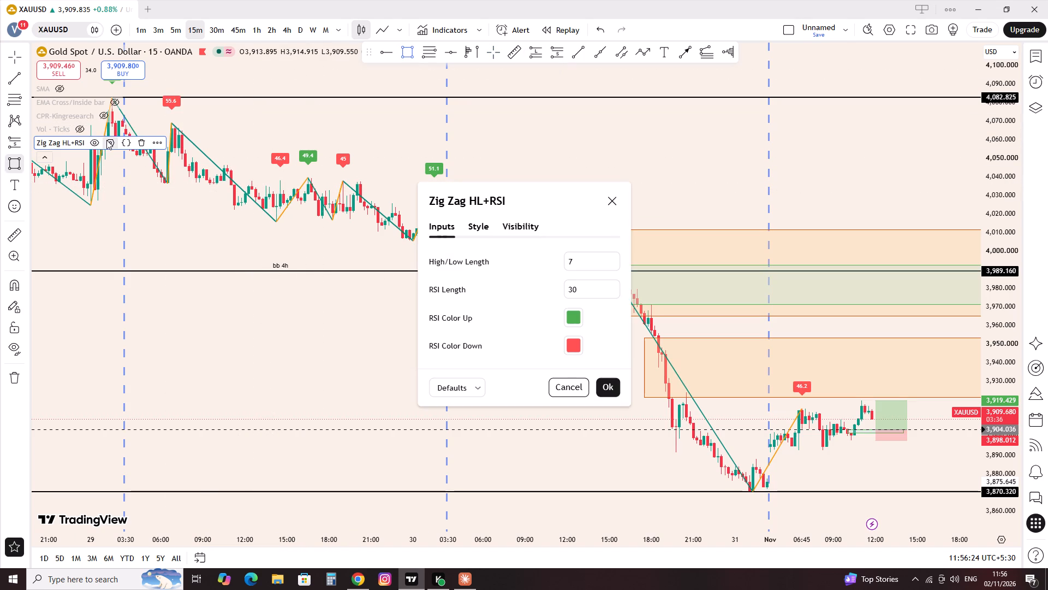
pyautogui.click(473, 225)
pyautogui.click(434, 298)
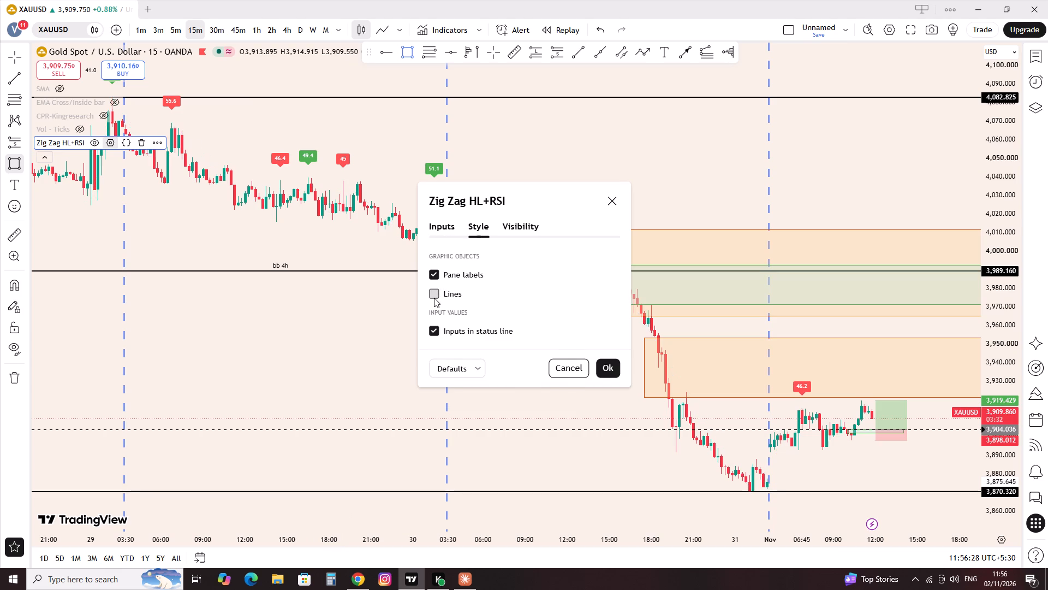
pyautogui.click(434, 298)
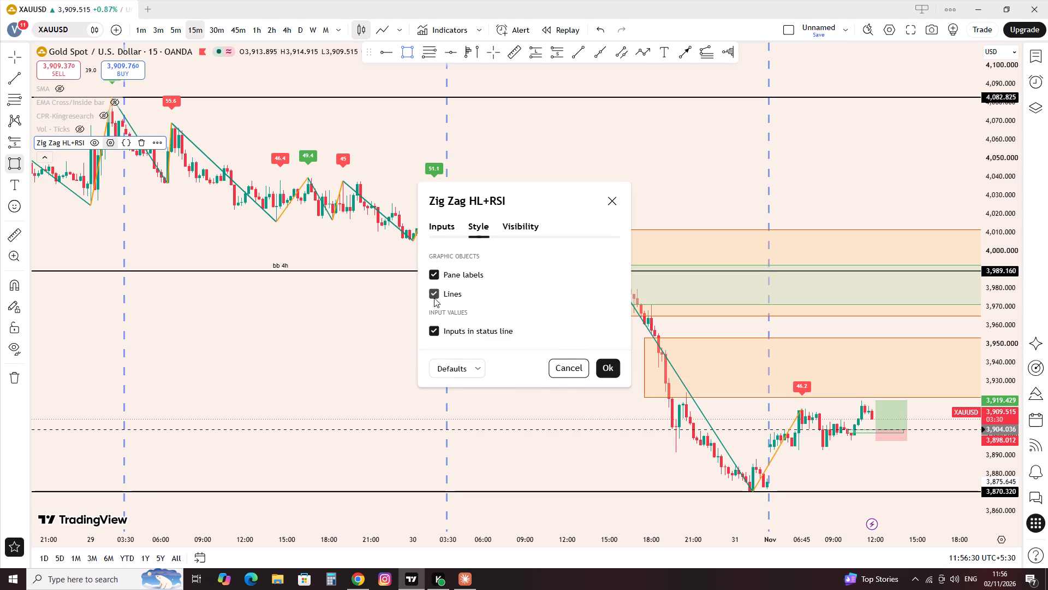
pyautogui.click(434, 298)
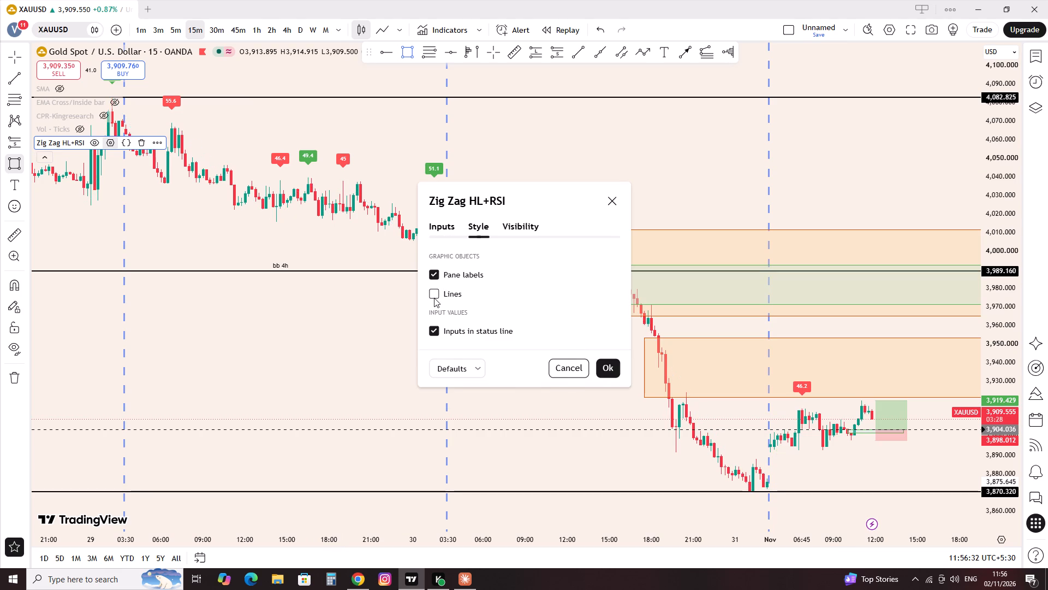
pyautogui.click(433, 335)
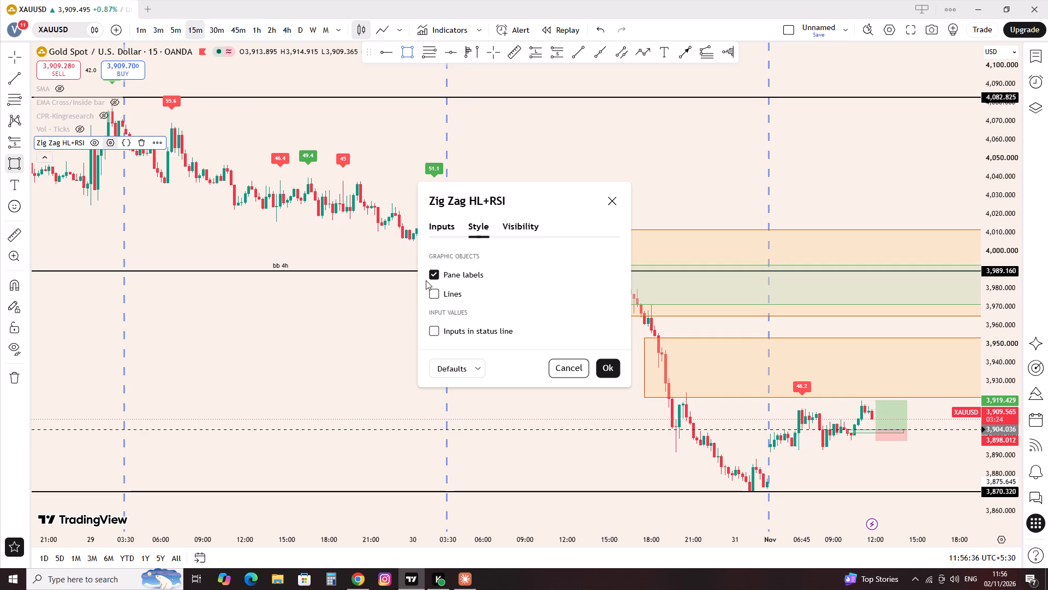
pyautogui.doubleClick(436, 274)
pyautogui.click(432, 219)
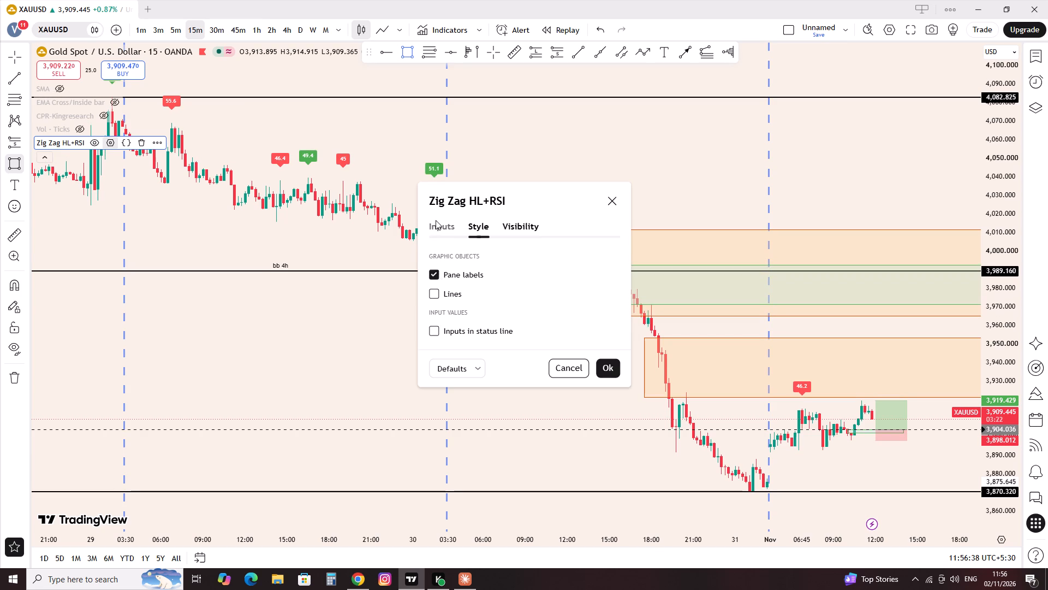
# Set the Zig Zag HL+RSI High/Low Length to 10 and check the swing labels on the chart.
pyautogui.click(436, 220)
pyautogui.tripleClick(612, 255)
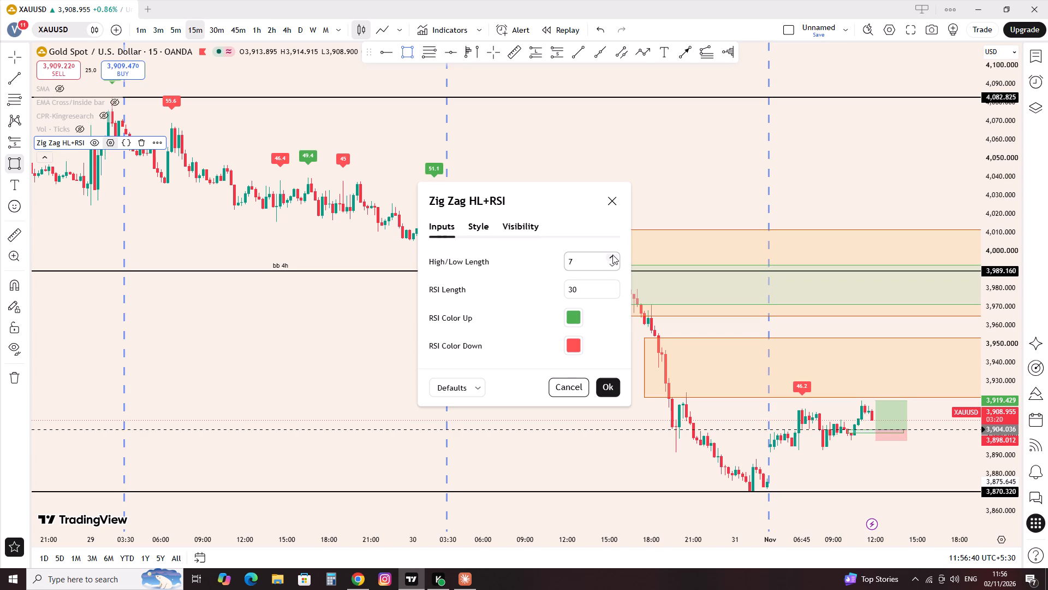
pyautogui.click(594, 245)
pyautogui.scroll(-4, 766, 323)
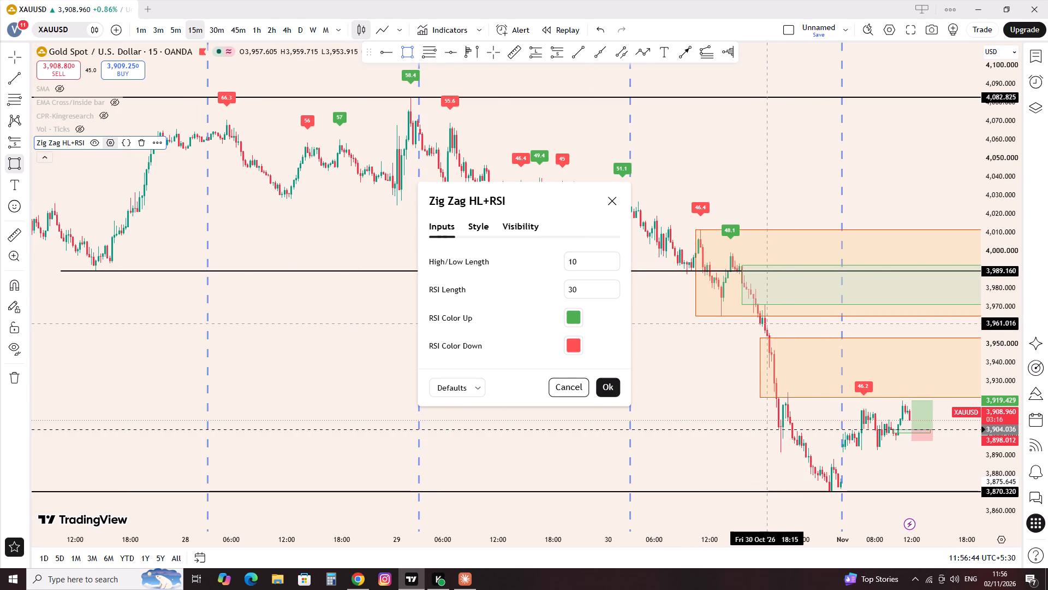
pyautogui.scroll(2, 603, 279)
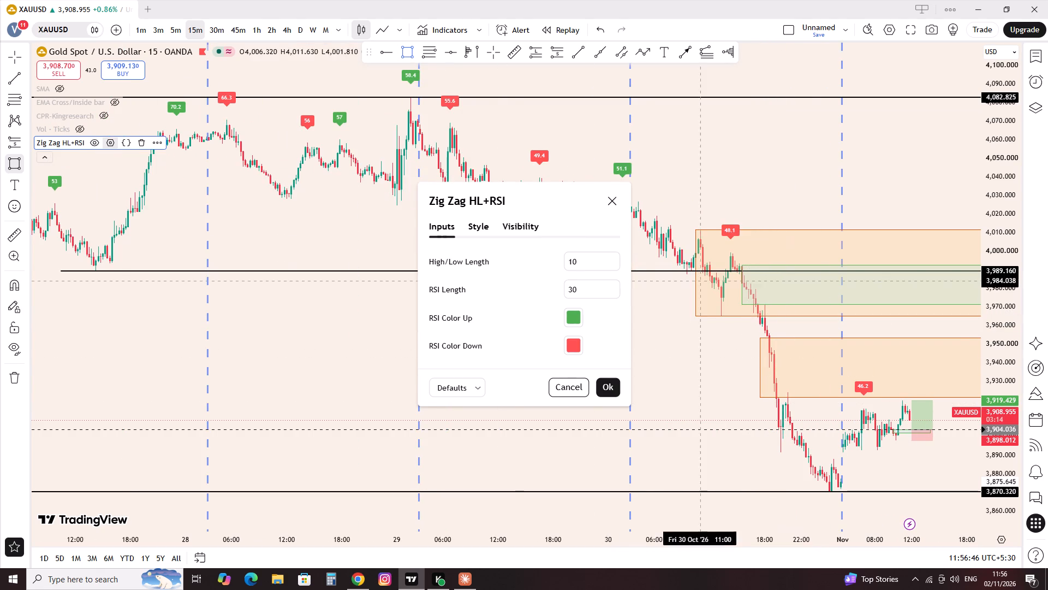
pyautogui.scroll(5, 701, 280)
pyautogui.scroll(2, 647, 296)
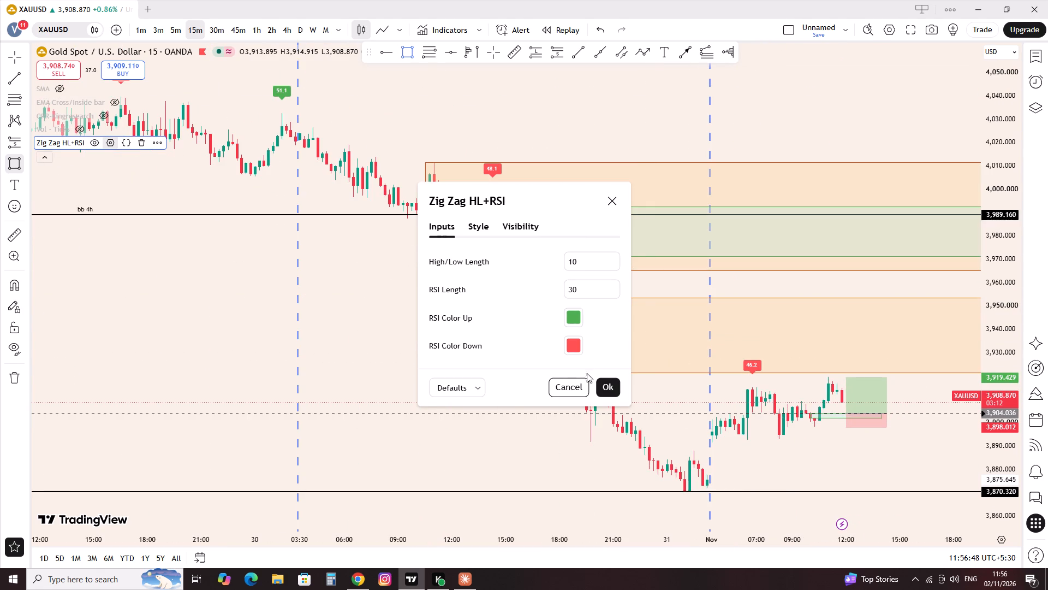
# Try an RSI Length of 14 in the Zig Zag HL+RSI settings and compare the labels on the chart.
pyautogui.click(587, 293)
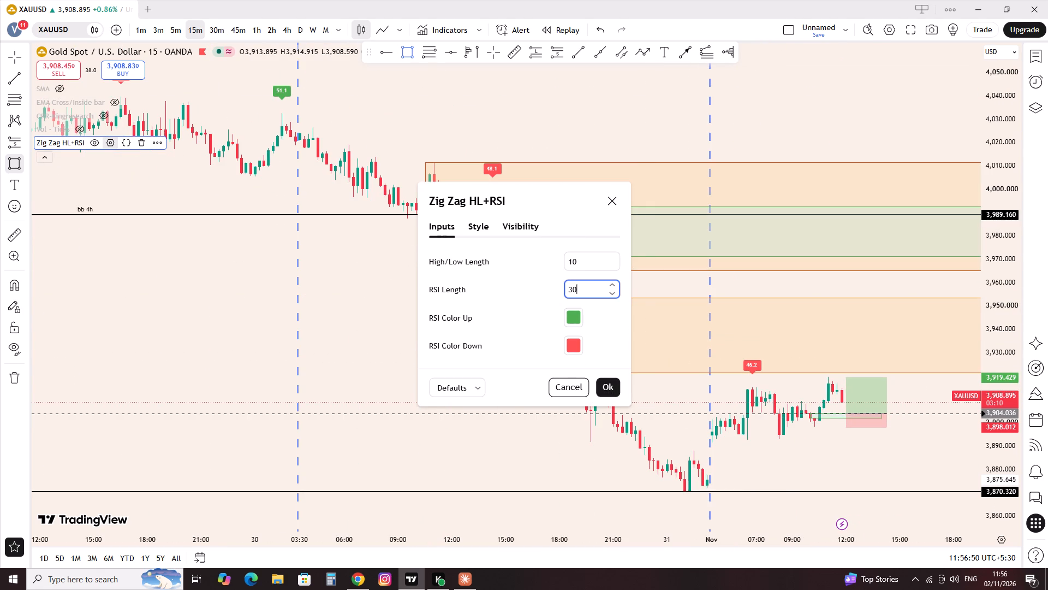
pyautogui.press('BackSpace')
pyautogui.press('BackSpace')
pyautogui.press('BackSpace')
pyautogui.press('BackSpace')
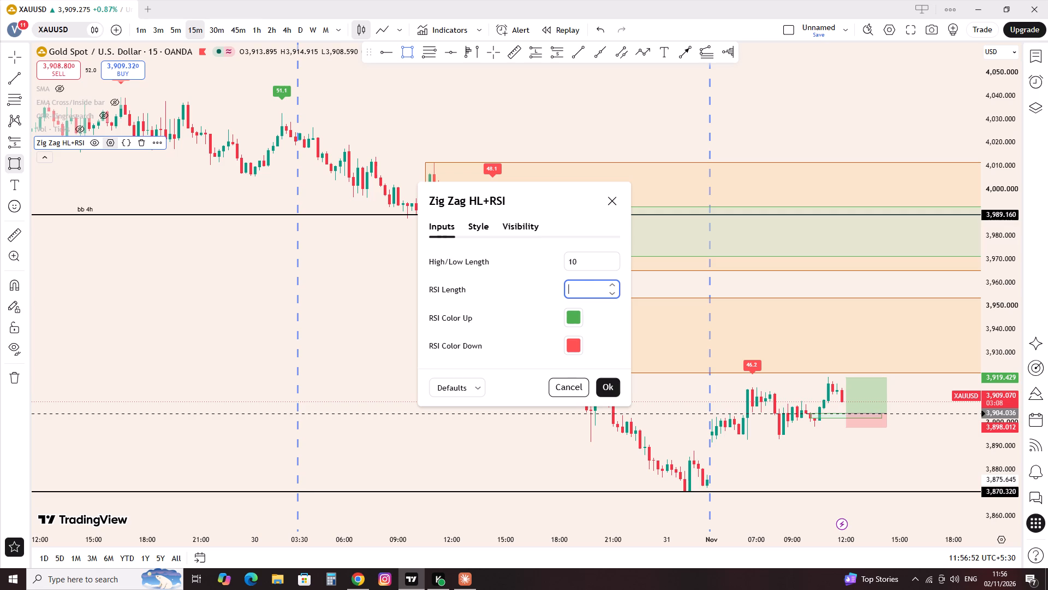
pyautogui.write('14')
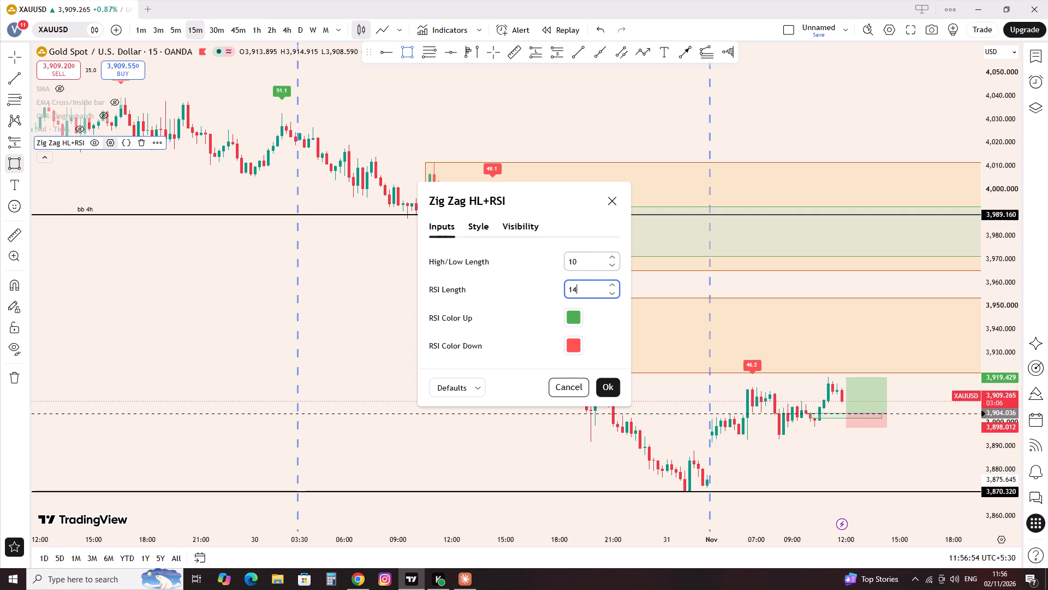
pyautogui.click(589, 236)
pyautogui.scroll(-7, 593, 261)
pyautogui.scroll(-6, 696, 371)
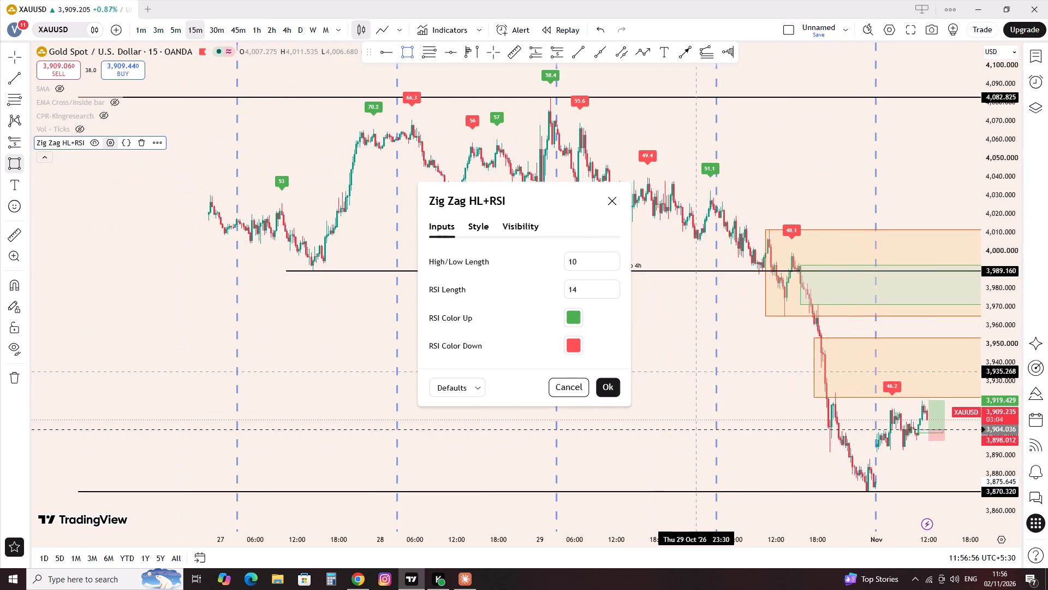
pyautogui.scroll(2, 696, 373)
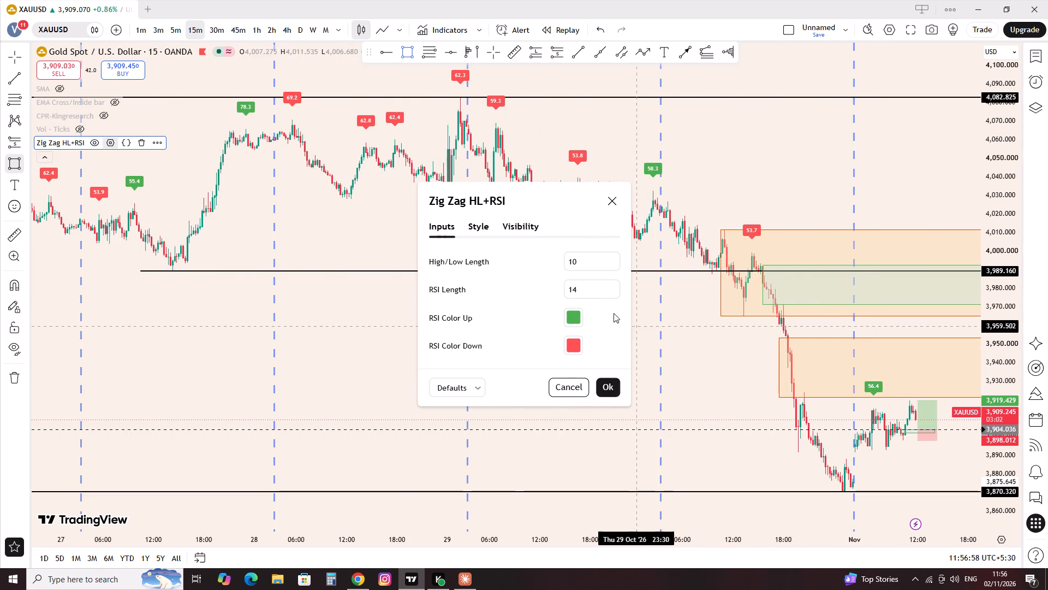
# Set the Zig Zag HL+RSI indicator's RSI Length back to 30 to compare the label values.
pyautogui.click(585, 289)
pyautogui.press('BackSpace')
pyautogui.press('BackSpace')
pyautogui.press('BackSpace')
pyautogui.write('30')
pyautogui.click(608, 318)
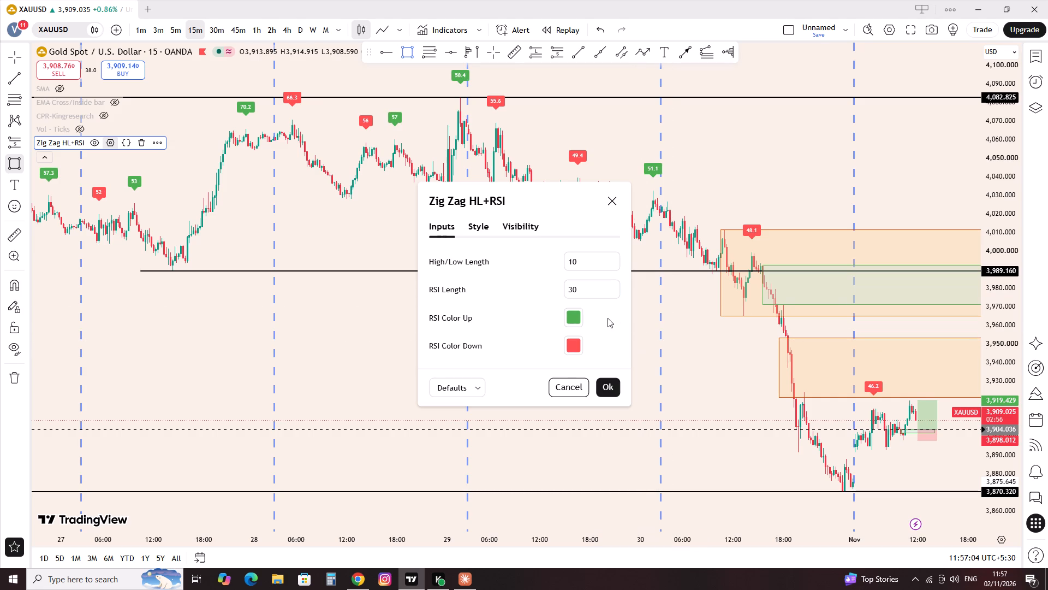
# Set the Zig Zag HL+RSI indicator's RSI Length to 14 and apply the settings.
pyautogui.click(585, 289)
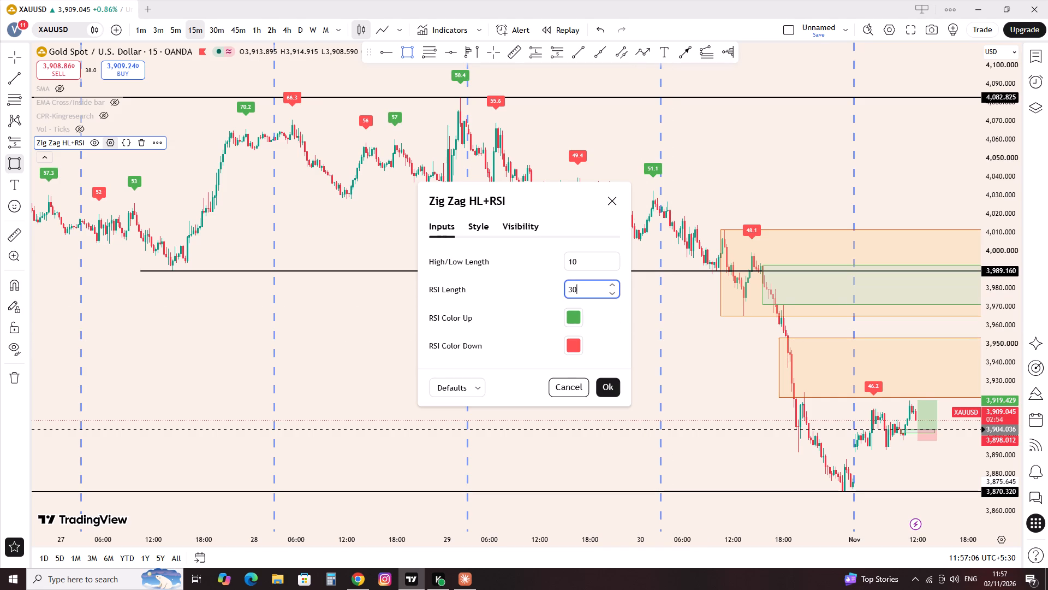
pyautogui.press('BackSpace')
pyautogui.press('BackSpace')
pyautogui.press('BackSpace')
pyautogui.write('14')
pyautogui.click(593, 231)
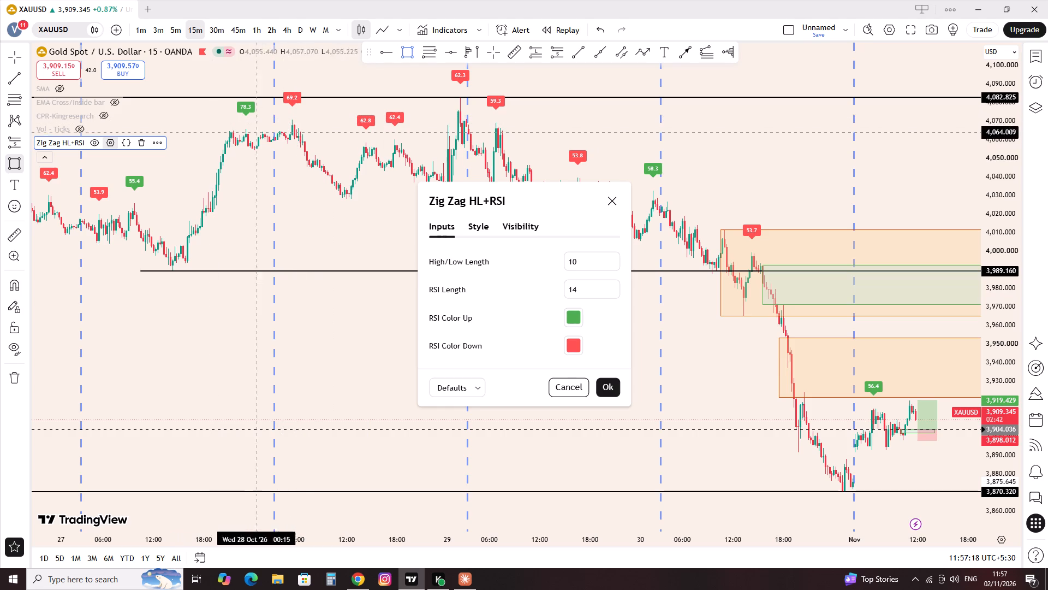
pyautogui.click(605, 387)
# Switch the XAUUSD chart to the 1h timeframe and examine the swing labels over the last two weeks of October.
pyautogui.scroll(9, 605, 387)
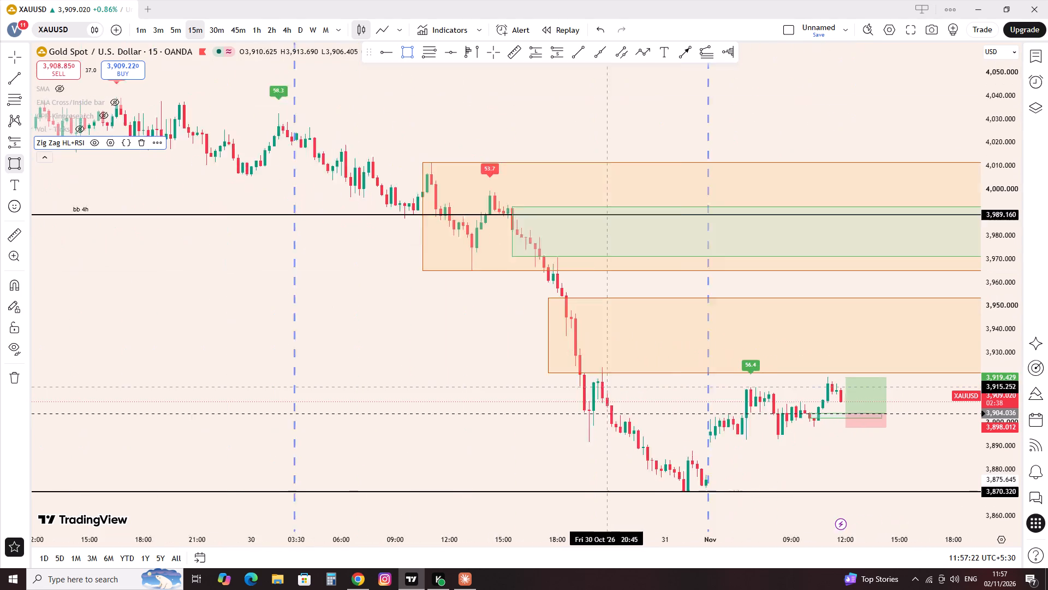
pyautogui.scroll(9, 605, 387)
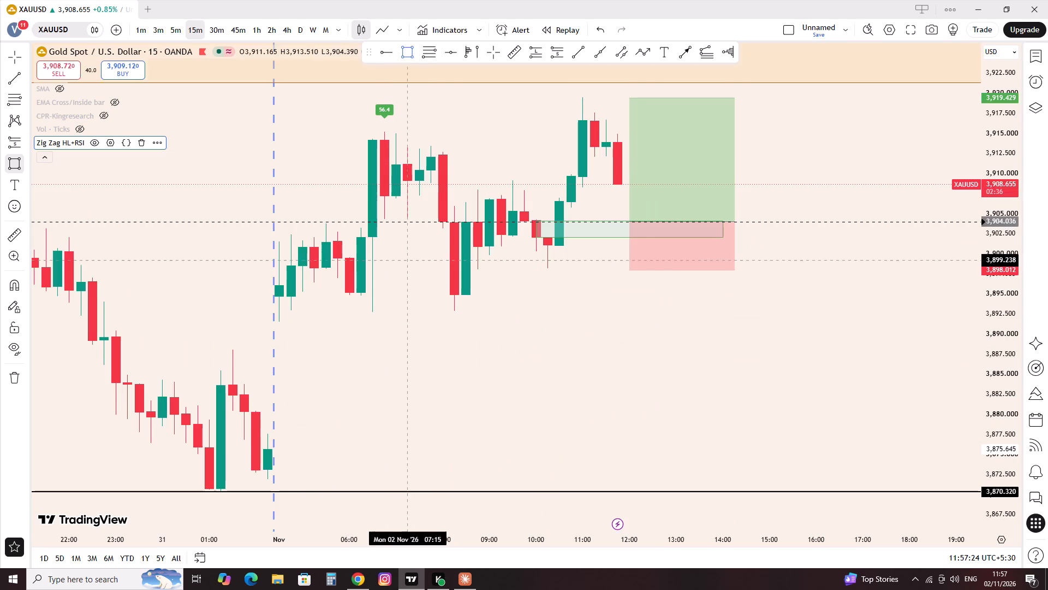
pyautogui.click(259, 33)
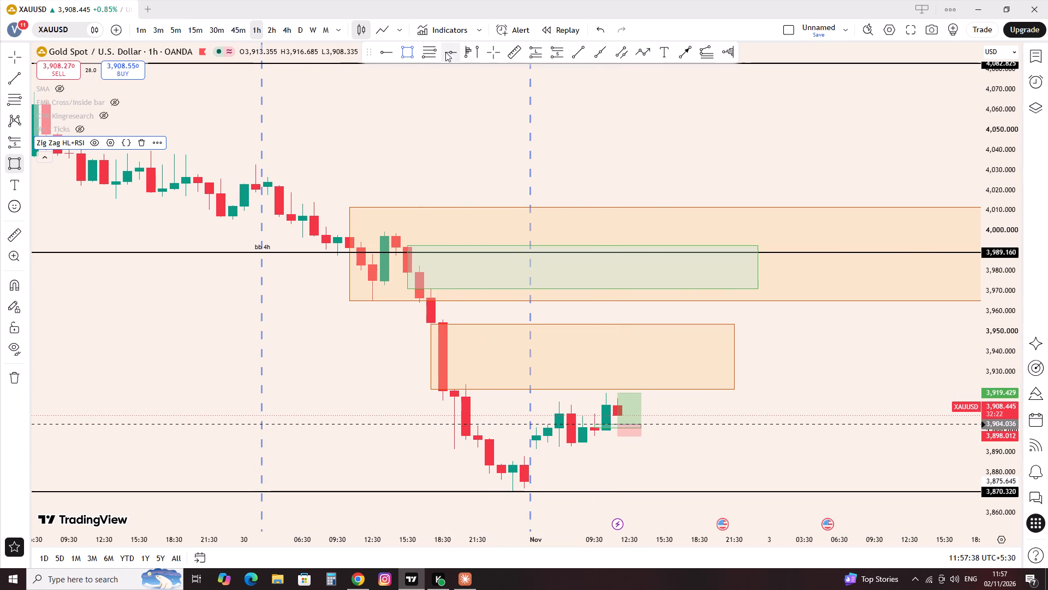
pyautogui.click(495, 46)
pyautogui.scroll(-8, 427, 143)
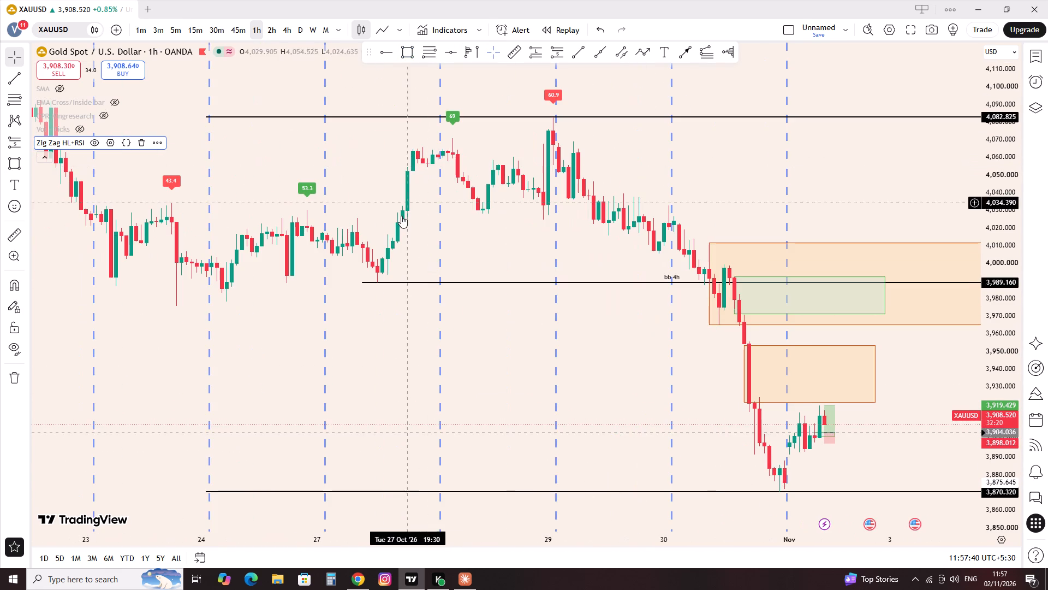
pyautogui.scroll(-3, 428, 155)
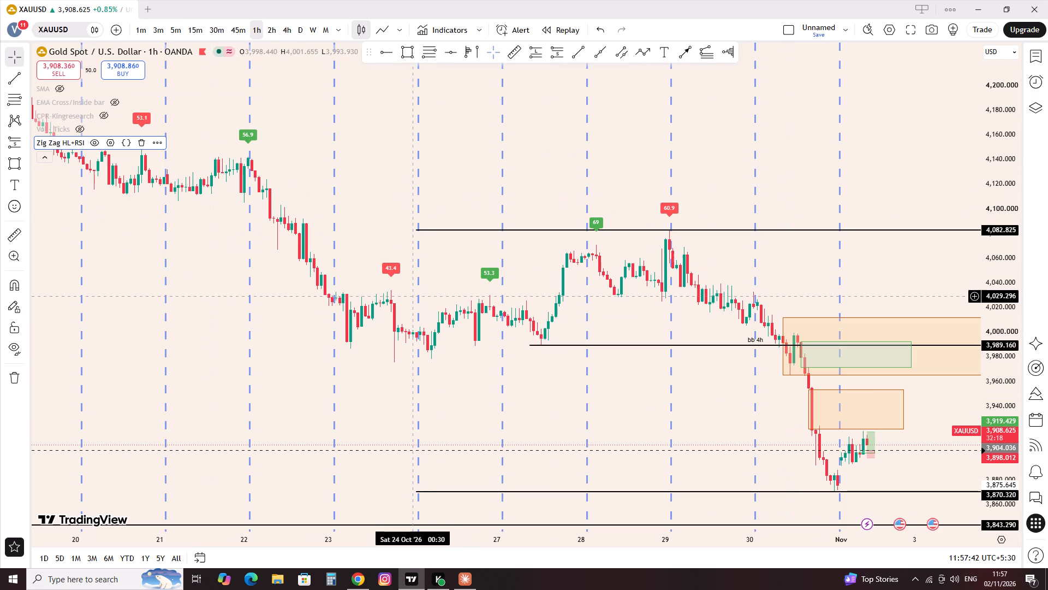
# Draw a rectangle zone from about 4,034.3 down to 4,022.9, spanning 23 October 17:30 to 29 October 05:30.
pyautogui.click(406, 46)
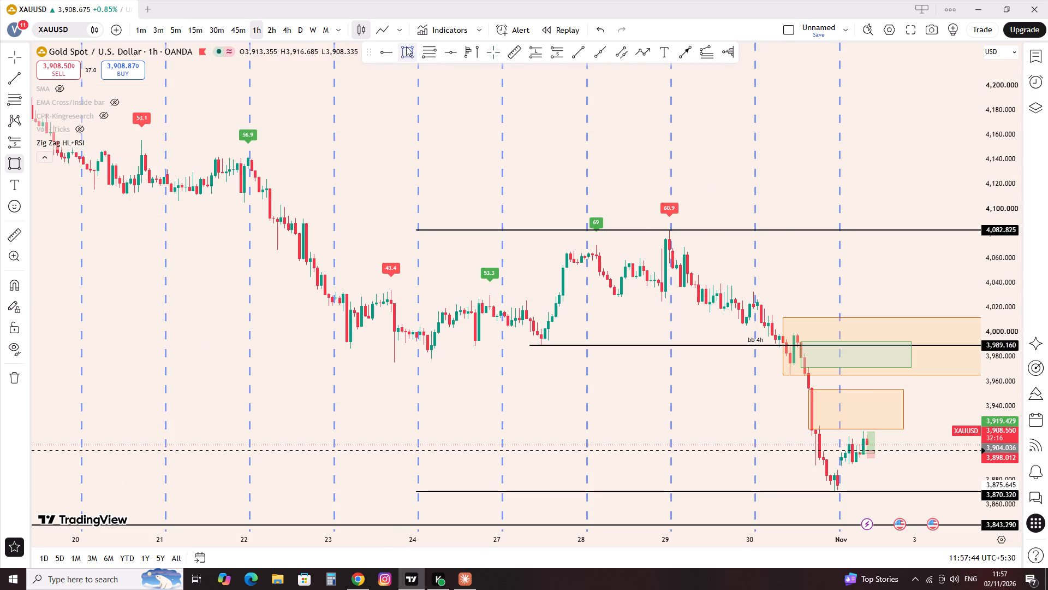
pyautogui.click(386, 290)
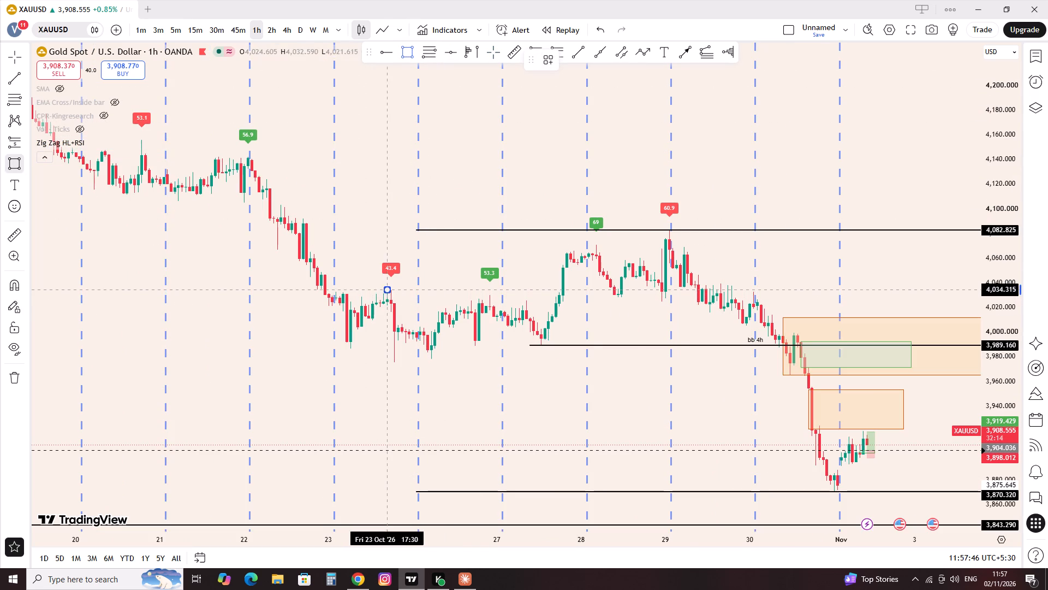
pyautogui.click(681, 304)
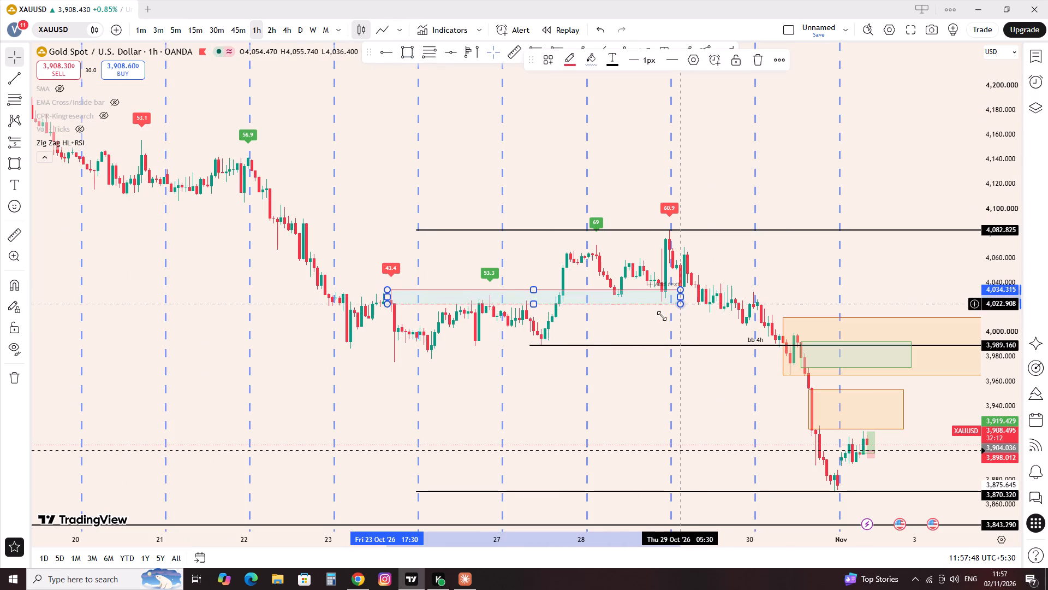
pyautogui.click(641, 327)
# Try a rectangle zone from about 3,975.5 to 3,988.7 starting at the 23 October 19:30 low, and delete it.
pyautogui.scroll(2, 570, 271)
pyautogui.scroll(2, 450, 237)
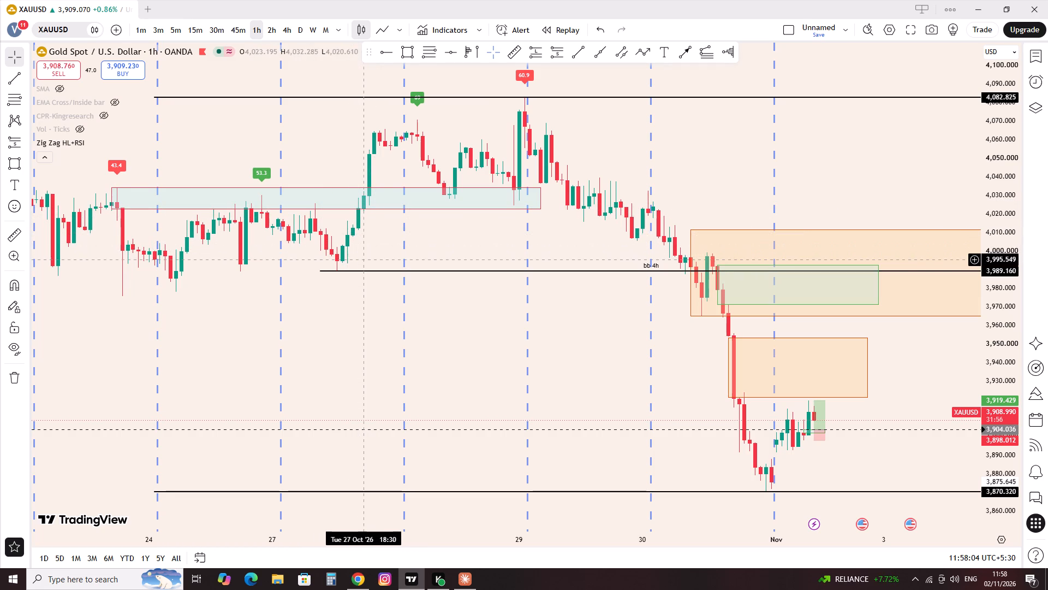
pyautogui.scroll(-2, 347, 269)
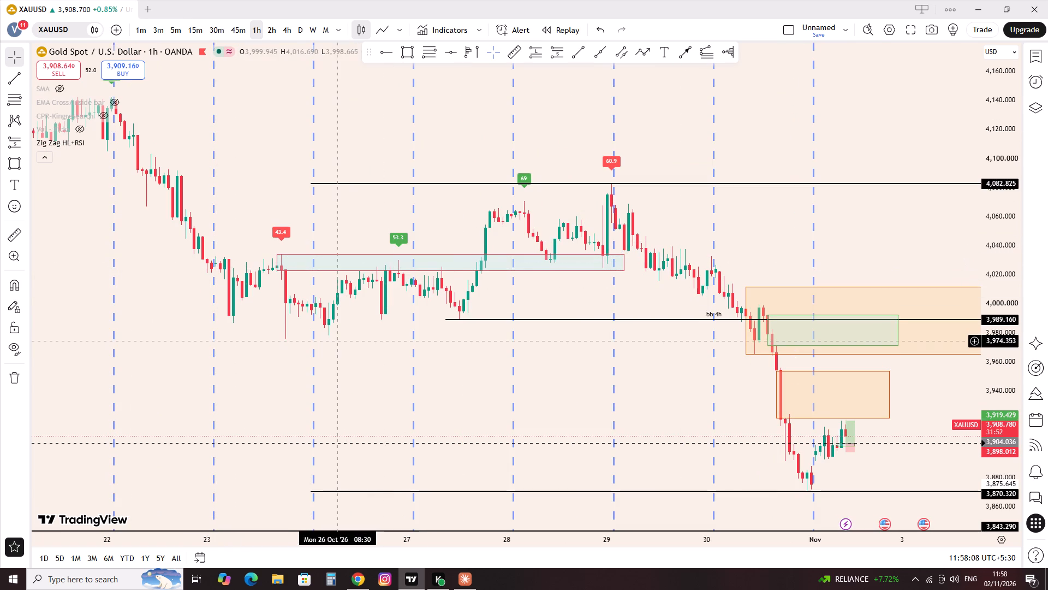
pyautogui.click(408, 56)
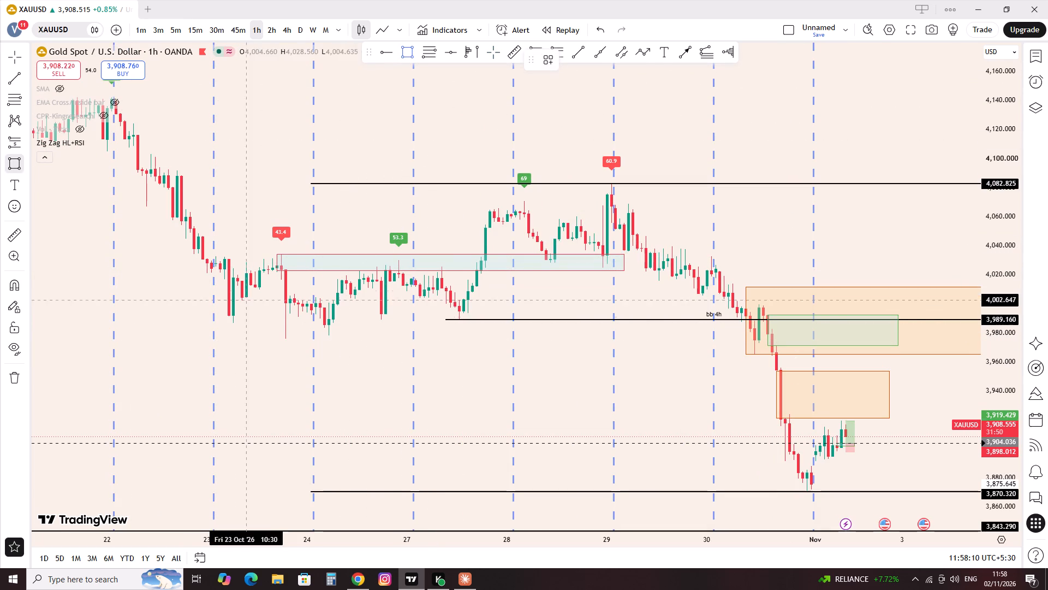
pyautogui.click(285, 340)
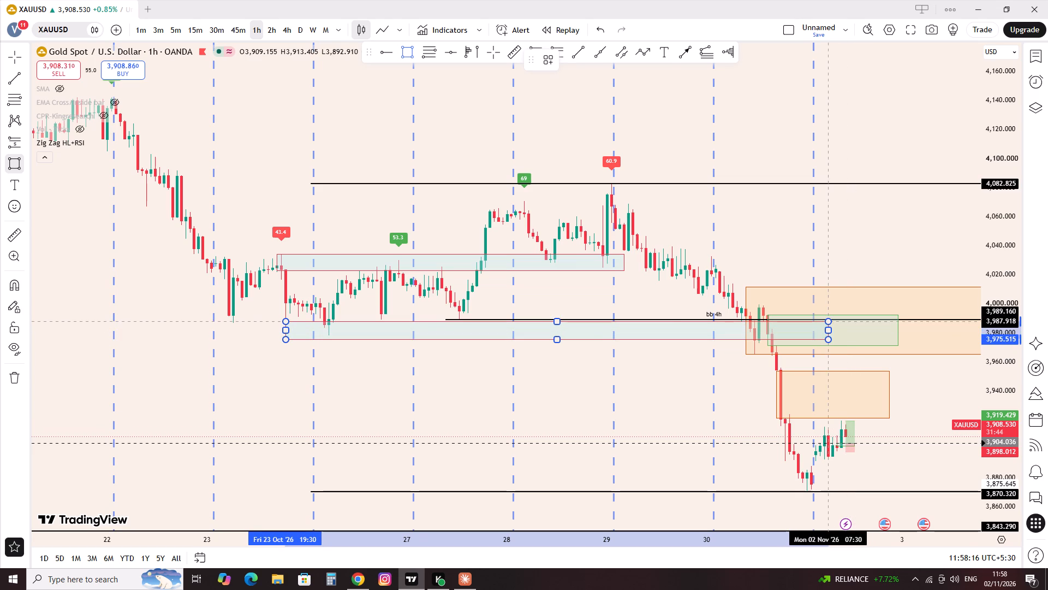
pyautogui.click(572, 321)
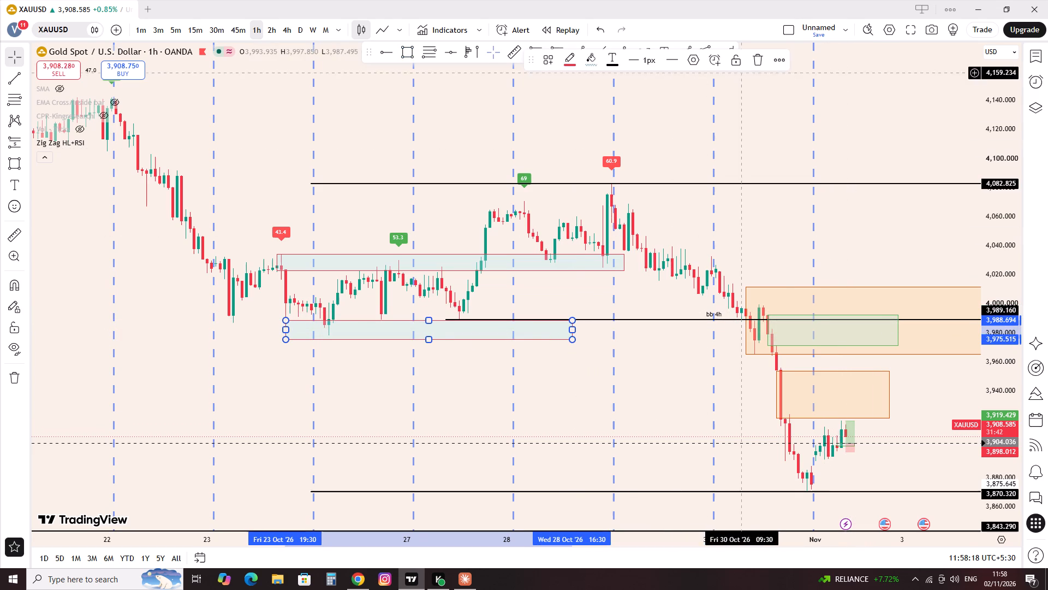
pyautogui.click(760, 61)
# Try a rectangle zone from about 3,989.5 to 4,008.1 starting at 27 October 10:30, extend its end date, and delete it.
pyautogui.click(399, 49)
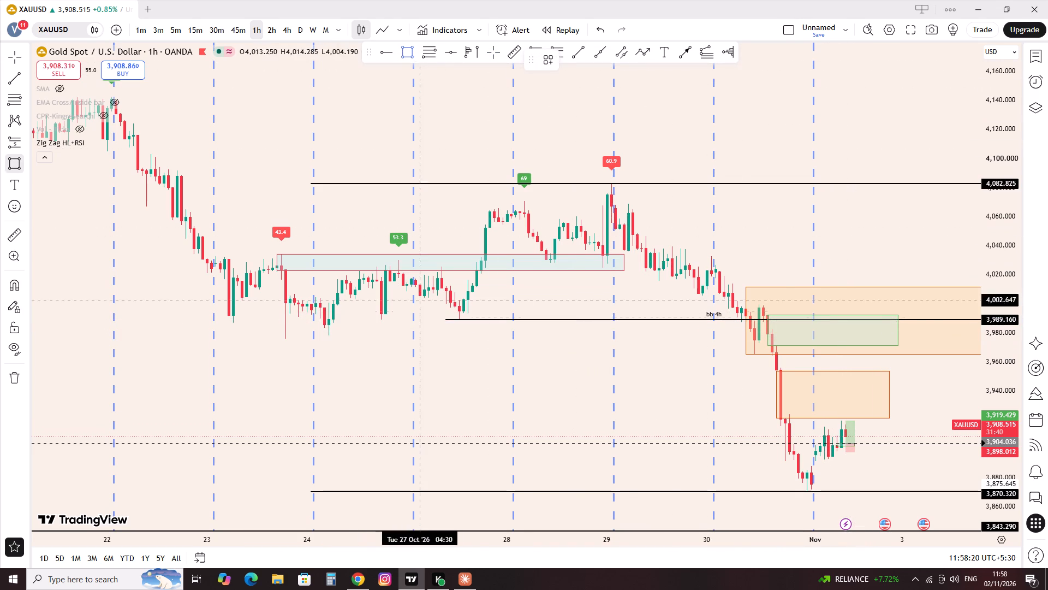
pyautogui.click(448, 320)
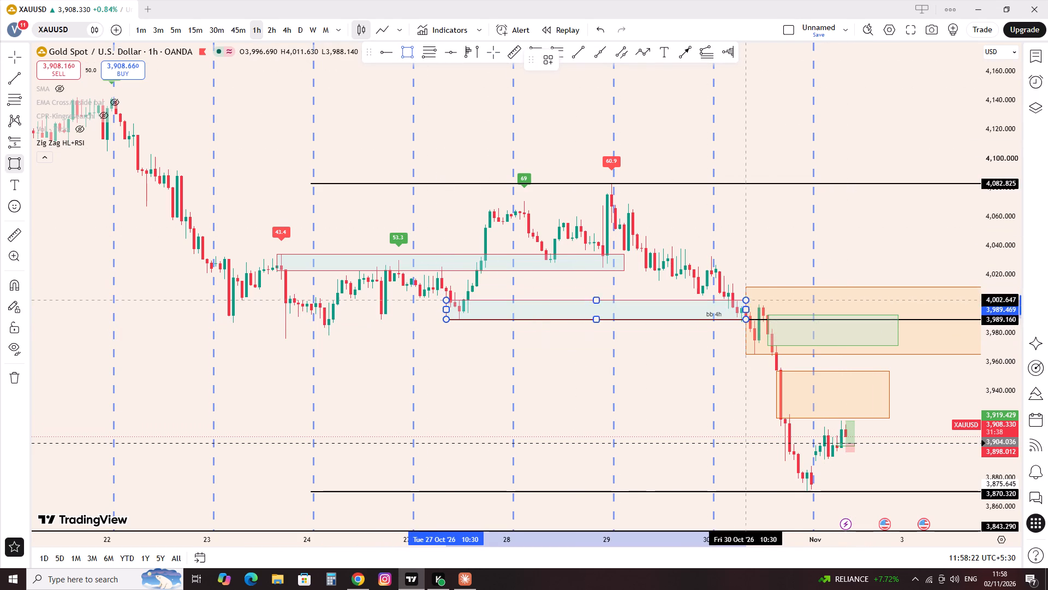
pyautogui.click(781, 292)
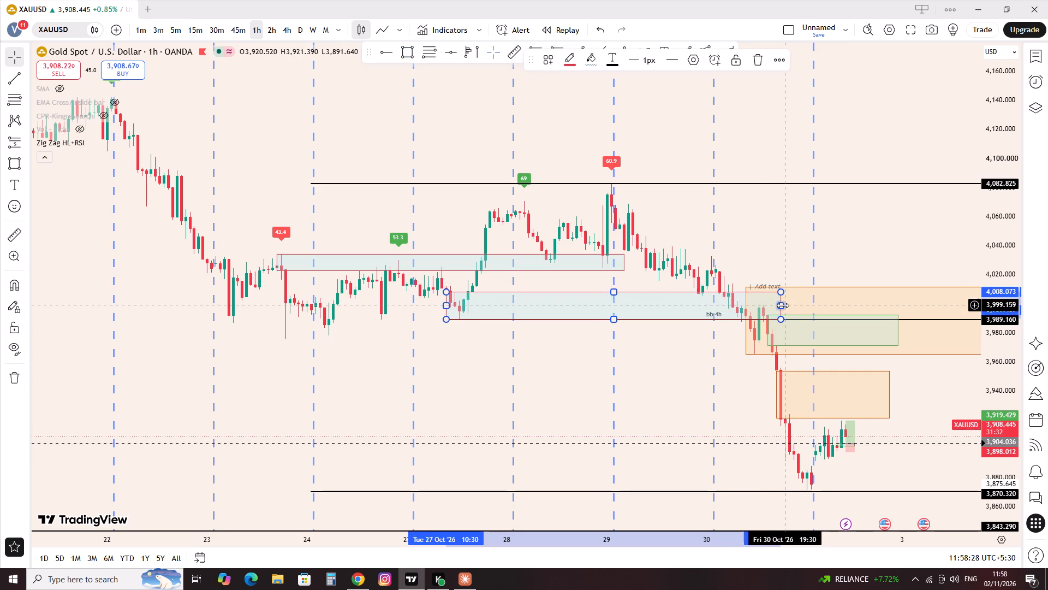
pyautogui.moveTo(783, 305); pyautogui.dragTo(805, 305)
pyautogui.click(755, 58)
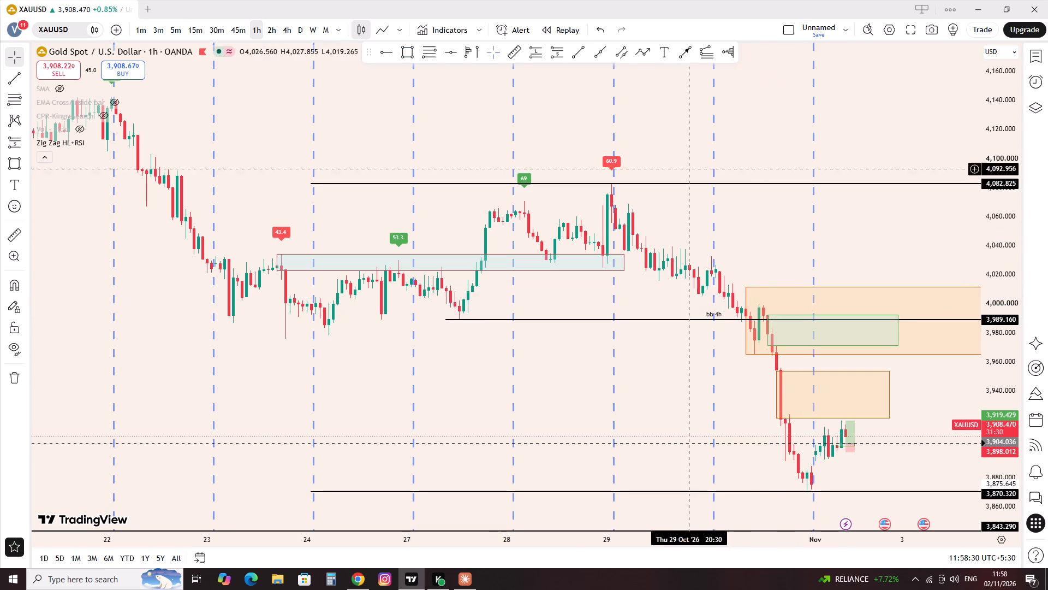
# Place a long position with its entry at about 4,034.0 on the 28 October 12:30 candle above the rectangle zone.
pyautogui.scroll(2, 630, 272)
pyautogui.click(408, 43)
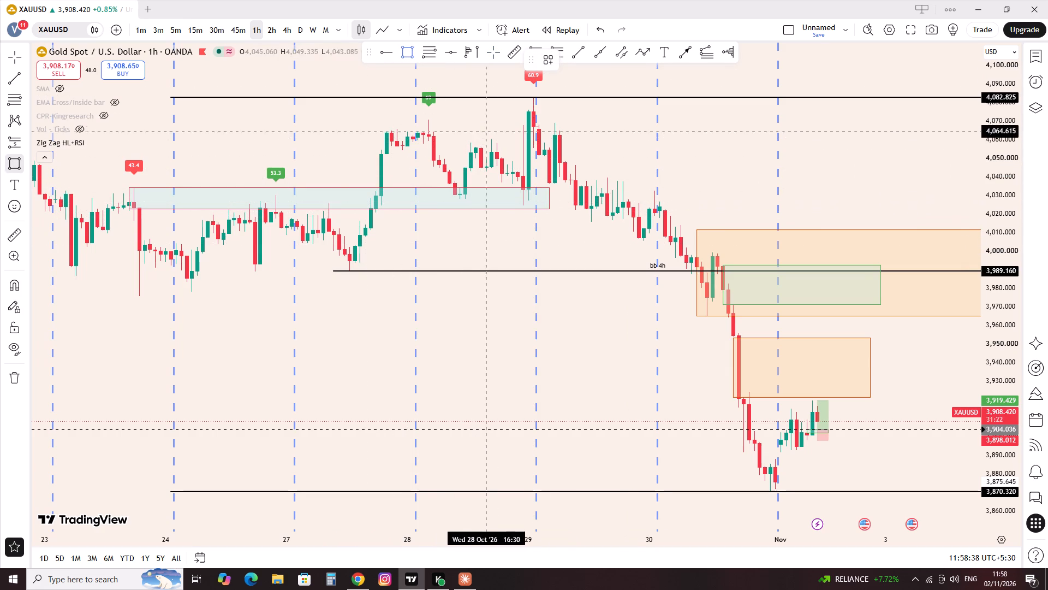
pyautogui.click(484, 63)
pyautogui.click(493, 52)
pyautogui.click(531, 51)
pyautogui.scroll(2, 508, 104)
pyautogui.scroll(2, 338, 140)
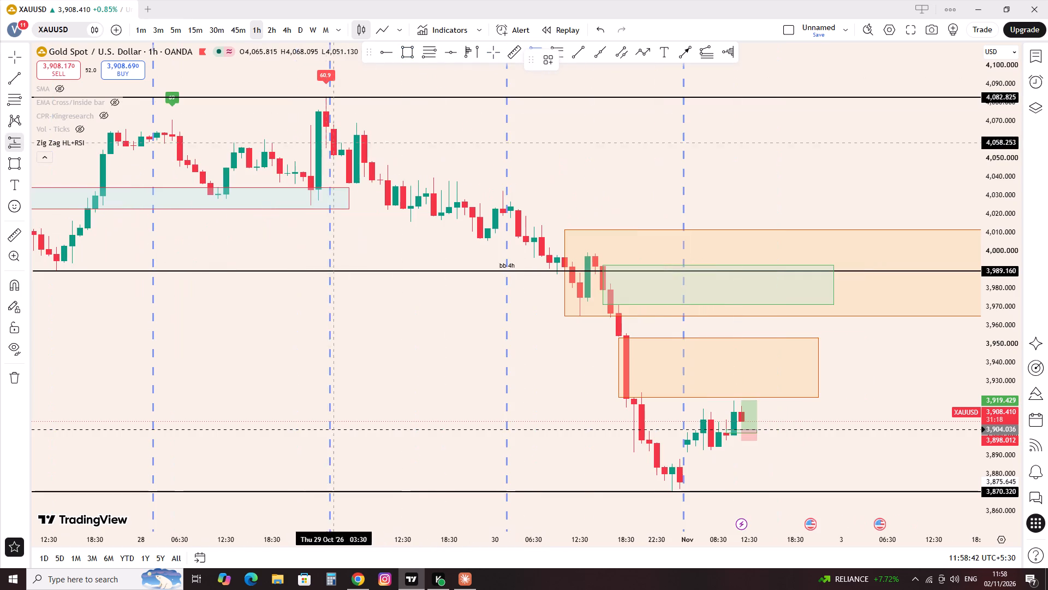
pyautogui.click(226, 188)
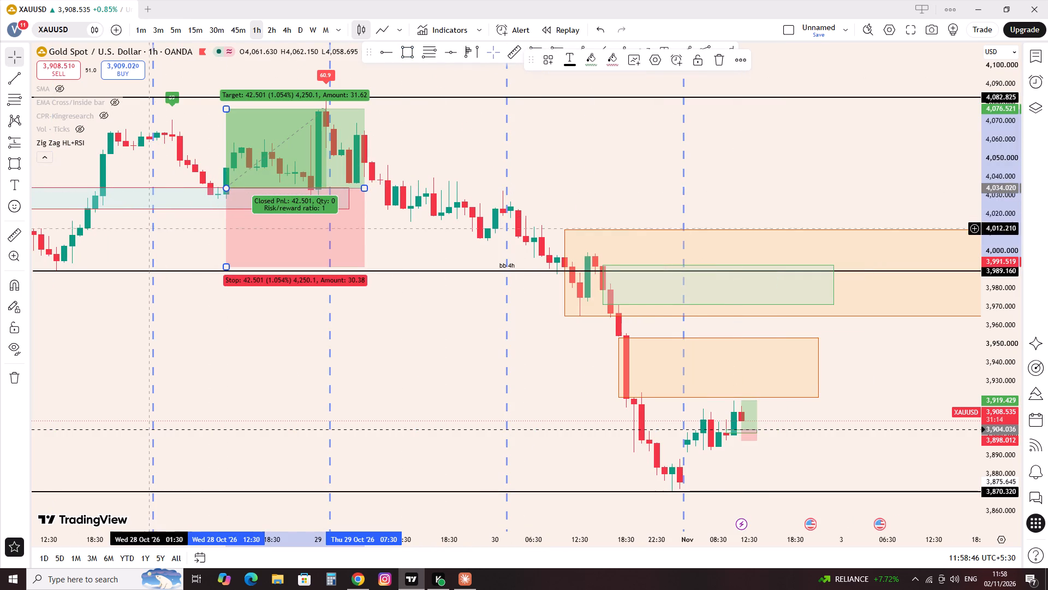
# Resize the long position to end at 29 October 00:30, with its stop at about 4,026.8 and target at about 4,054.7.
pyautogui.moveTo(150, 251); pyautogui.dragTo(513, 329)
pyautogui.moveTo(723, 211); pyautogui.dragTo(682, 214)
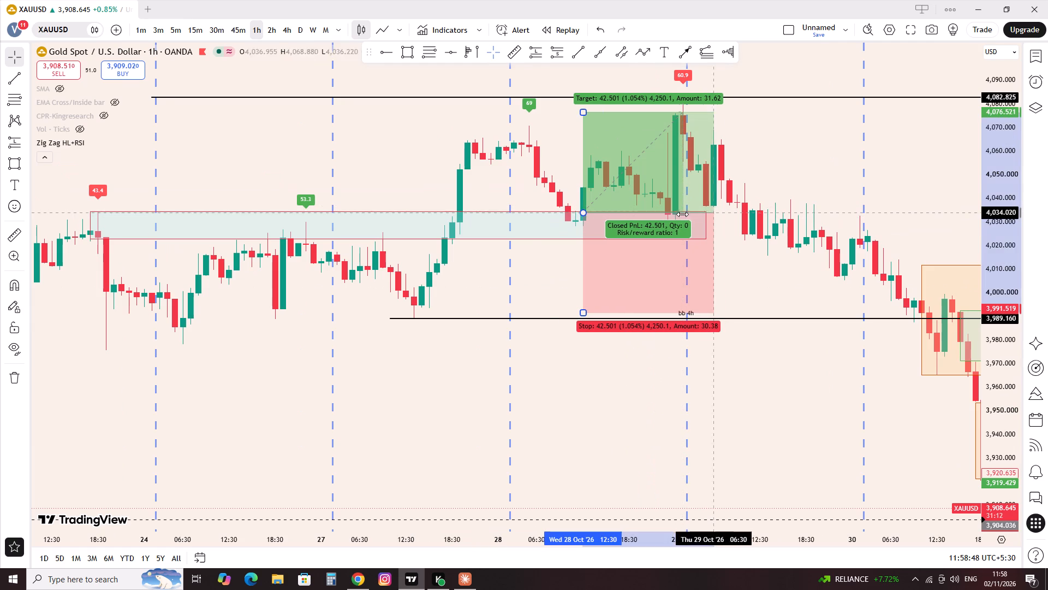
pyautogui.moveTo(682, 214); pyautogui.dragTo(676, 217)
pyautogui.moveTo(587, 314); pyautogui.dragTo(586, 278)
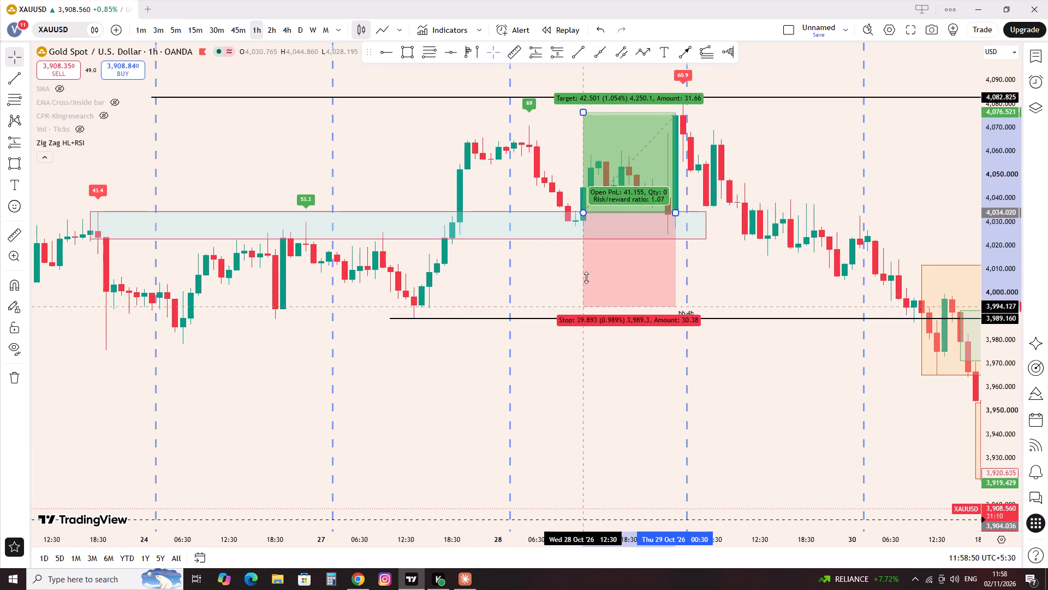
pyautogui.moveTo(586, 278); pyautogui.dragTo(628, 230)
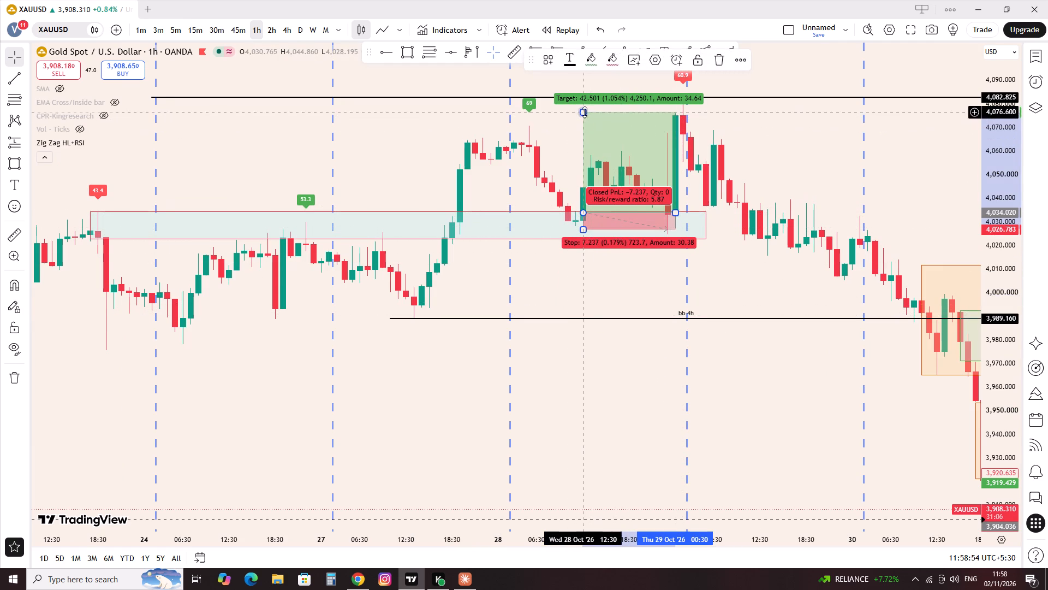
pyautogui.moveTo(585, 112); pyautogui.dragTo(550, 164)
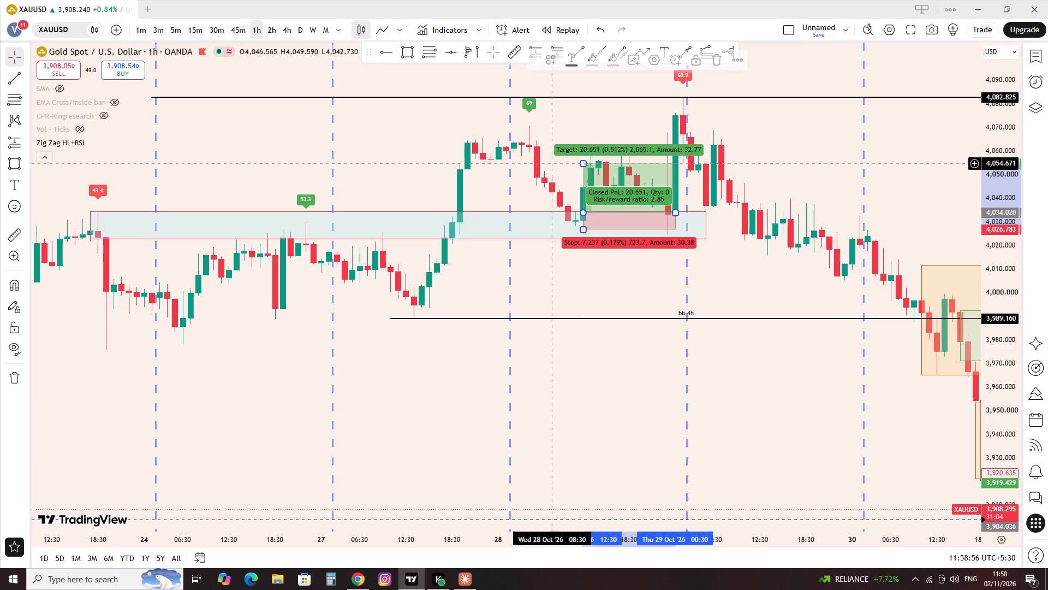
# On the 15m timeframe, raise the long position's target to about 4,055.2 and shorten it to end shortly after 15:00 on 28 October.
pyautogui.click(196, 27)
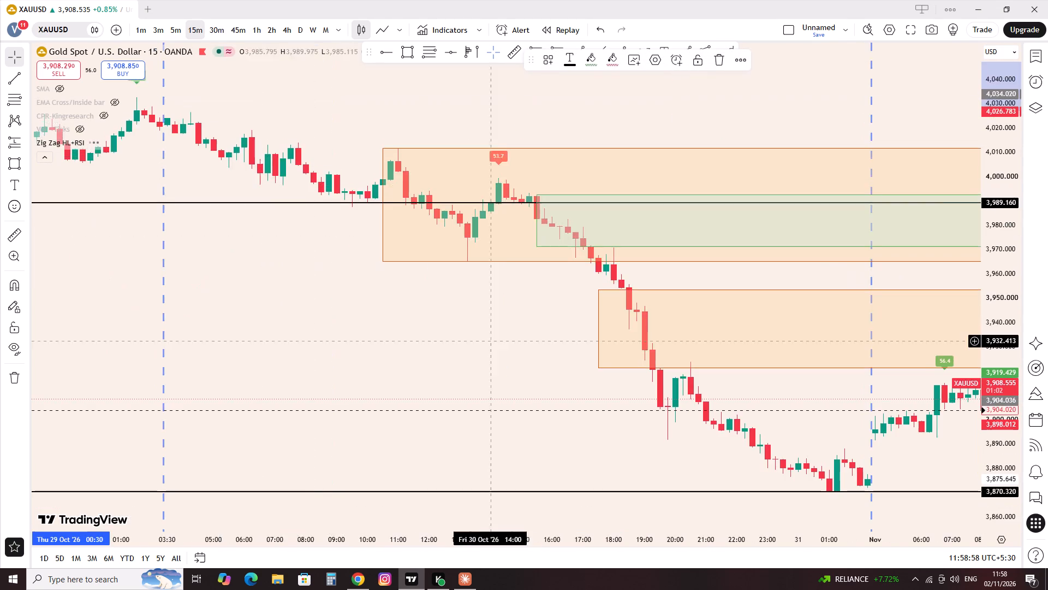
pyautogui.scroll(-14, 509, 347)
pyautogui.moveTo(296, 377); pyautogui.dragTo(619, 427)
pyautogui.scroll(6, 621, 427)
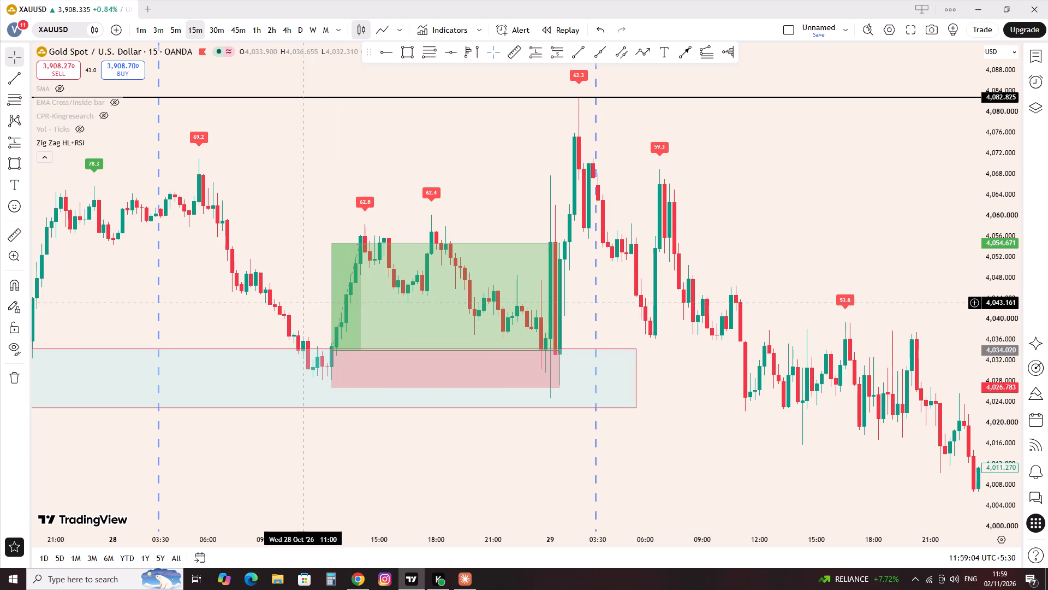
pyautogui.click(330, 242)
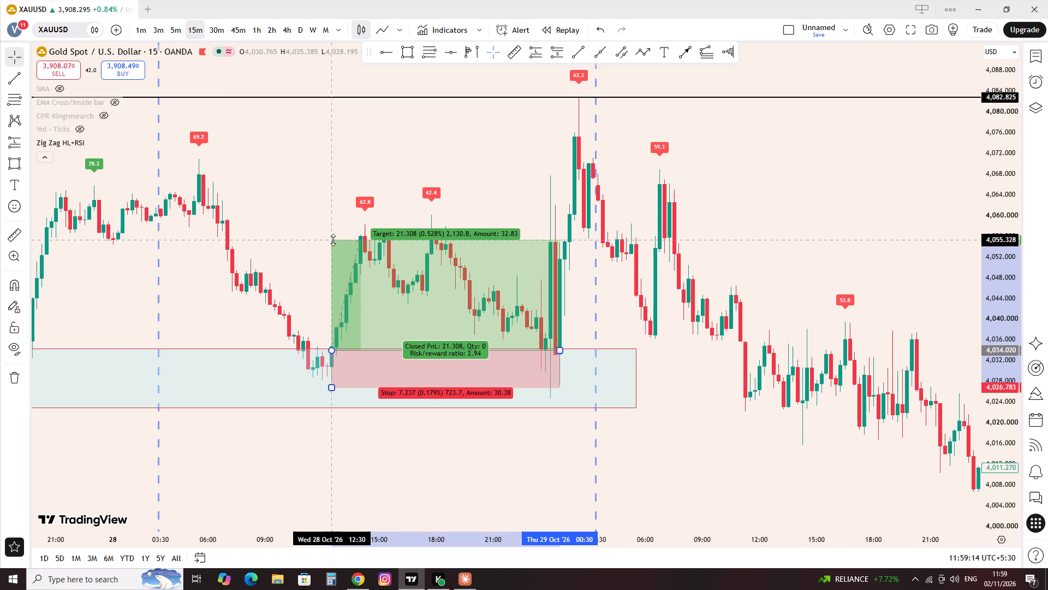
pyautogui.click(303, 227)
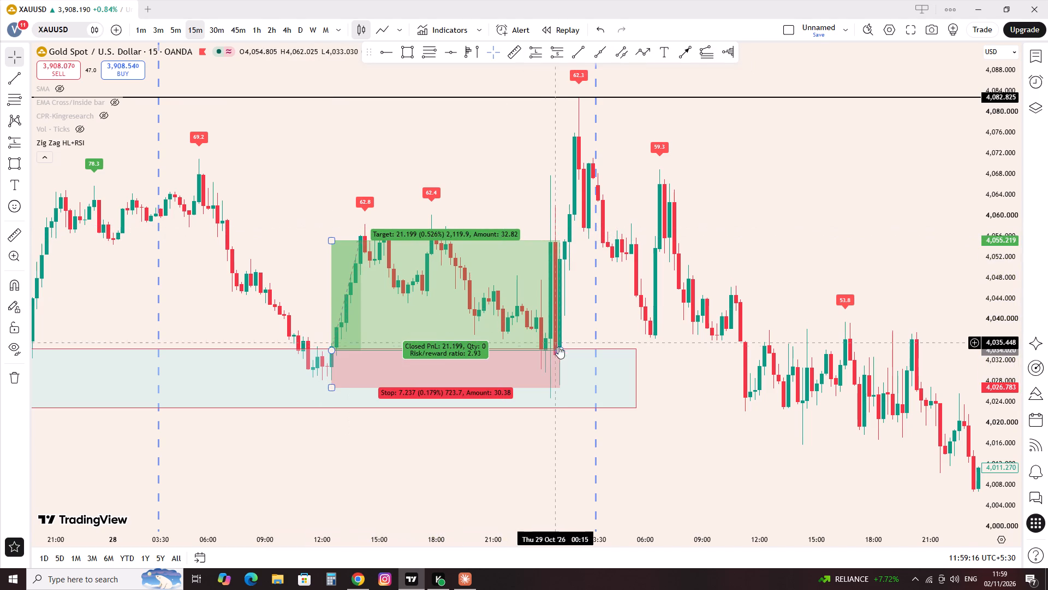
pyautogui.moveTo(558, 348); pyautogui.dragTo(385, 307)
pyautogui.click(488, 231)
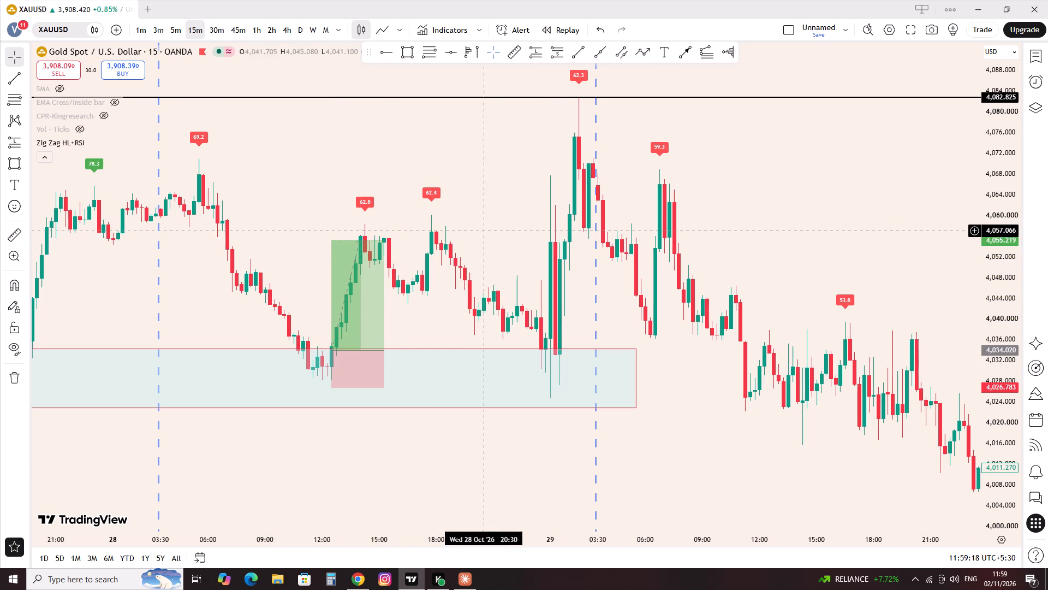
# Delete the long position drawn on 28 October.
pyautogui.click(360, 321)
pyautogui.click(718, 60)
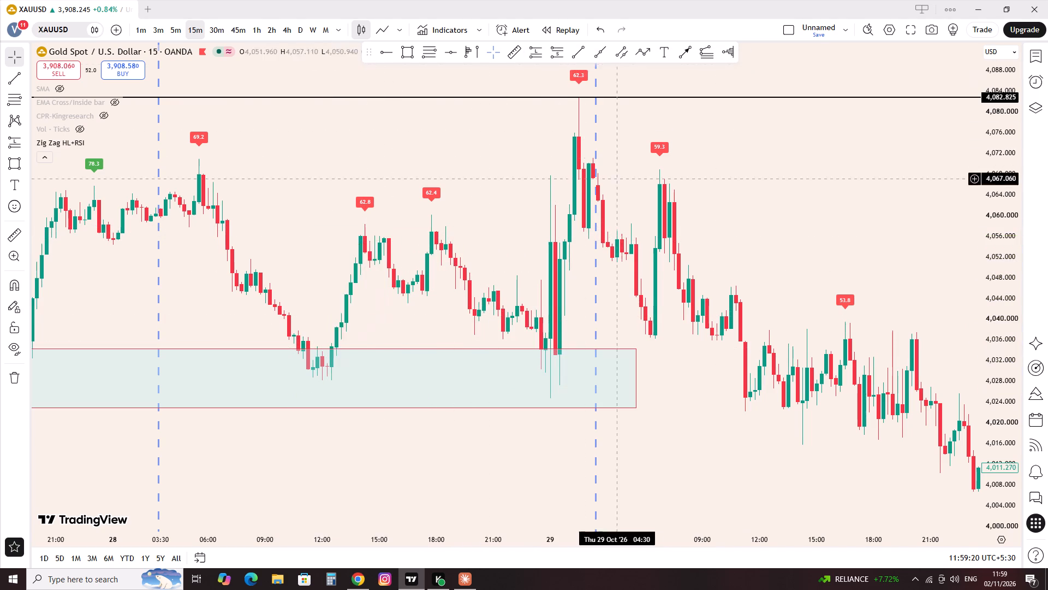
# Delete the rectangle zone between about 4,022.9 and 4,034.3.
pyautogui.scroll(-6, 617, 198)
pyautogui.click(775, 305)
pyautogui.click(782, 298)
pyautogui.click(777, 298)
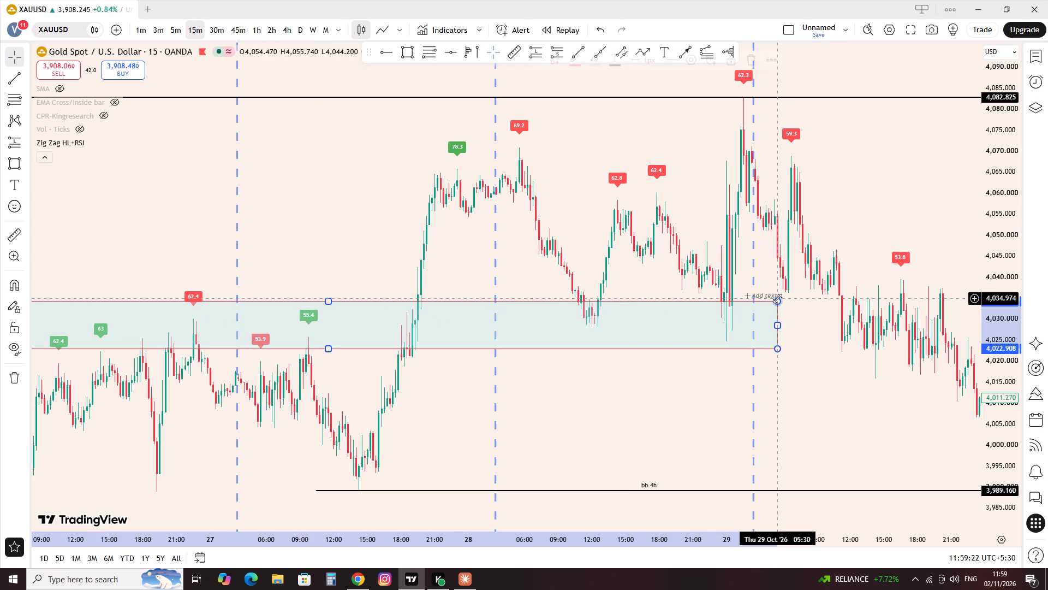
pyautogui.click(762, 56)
# Switch the XAUUSD chart back to the 1h timeframe and bring the 22 October to early November price action into view.
pyautogui.click(251, 23)
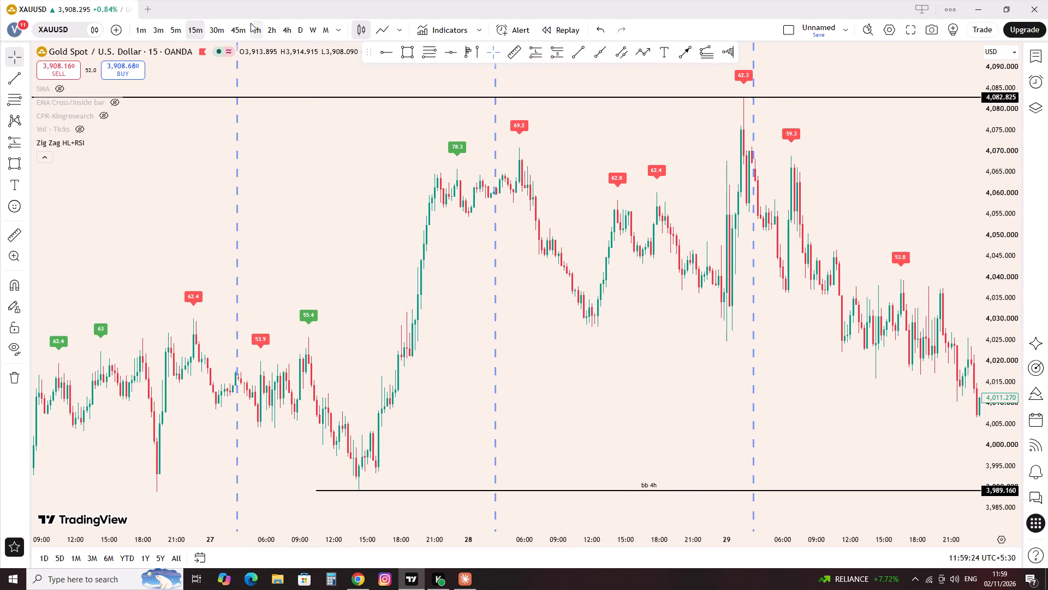
pyautogui.scroll(4, 640, 356)
pyautogui.moveTo(836, 221); pyautogui.dragTo(257, 278)
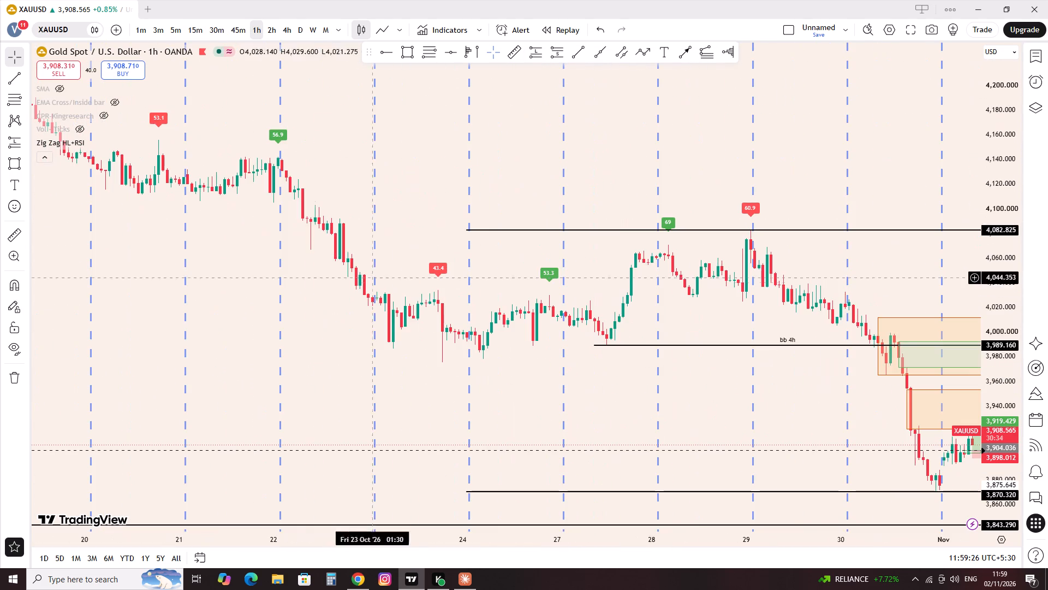
pyautogui.moveTo(711, 299); pyautogui.dragTo(329, 292)
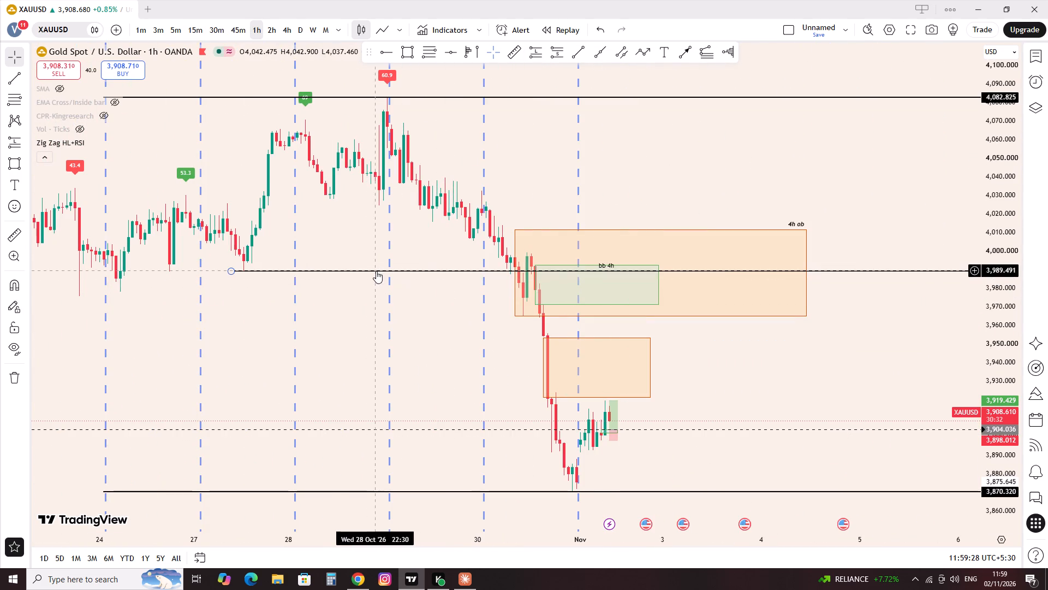
pyautogui.moveTo(262, 188); pyautogui.dragTo(432, 240)
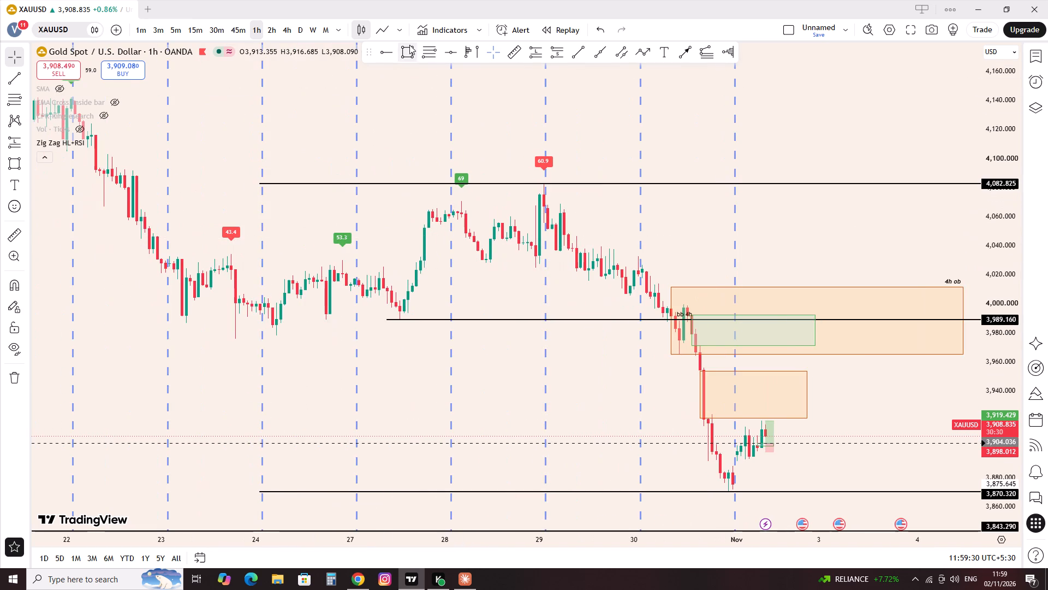
# Draw a rectangle zone from 28 October 00:30 to 30 October 01:30, with its top at about 4,070.5.
pyautogui.click(409, 45)
pyautogui.click(444, 202)
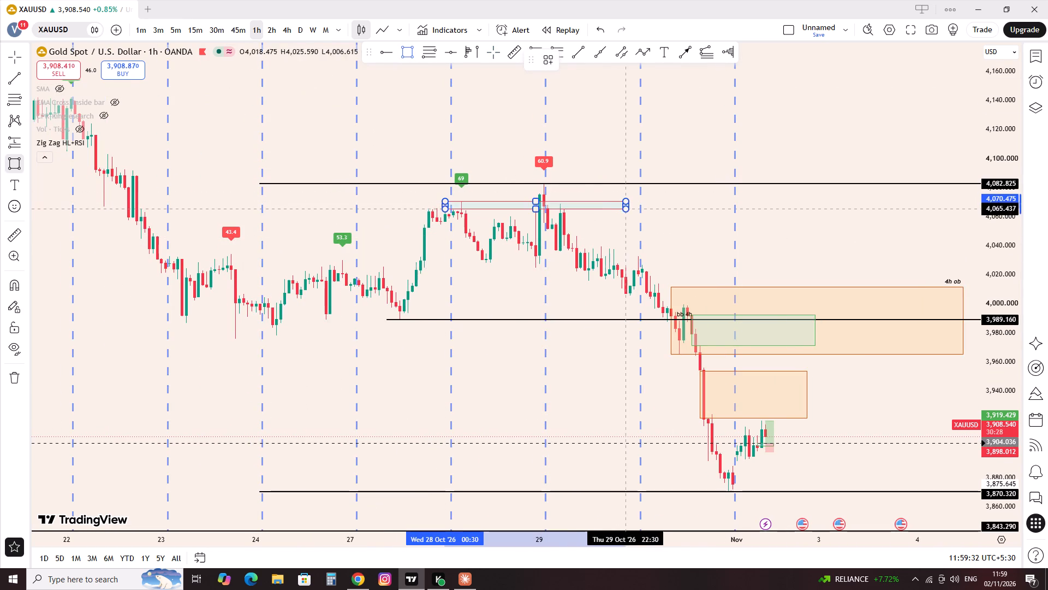
pyautogui.click(639, 214)
pyautogui.click(669, 245)
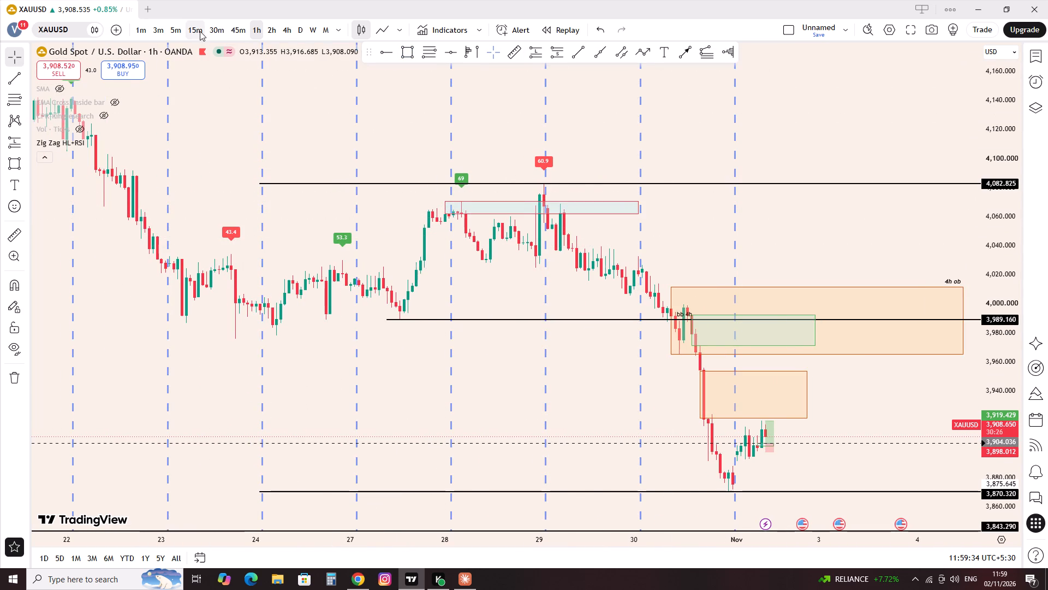
# On the 15m timeframe, raise the lower edge of the 28–30 October zone to about 4,067.7.
pyautogui.click(200, 31)
pyautogui.scroll(-7, 229, 330)
pyautogui.moveTo(206, 340); pyautogui.dragTo(545, 450)
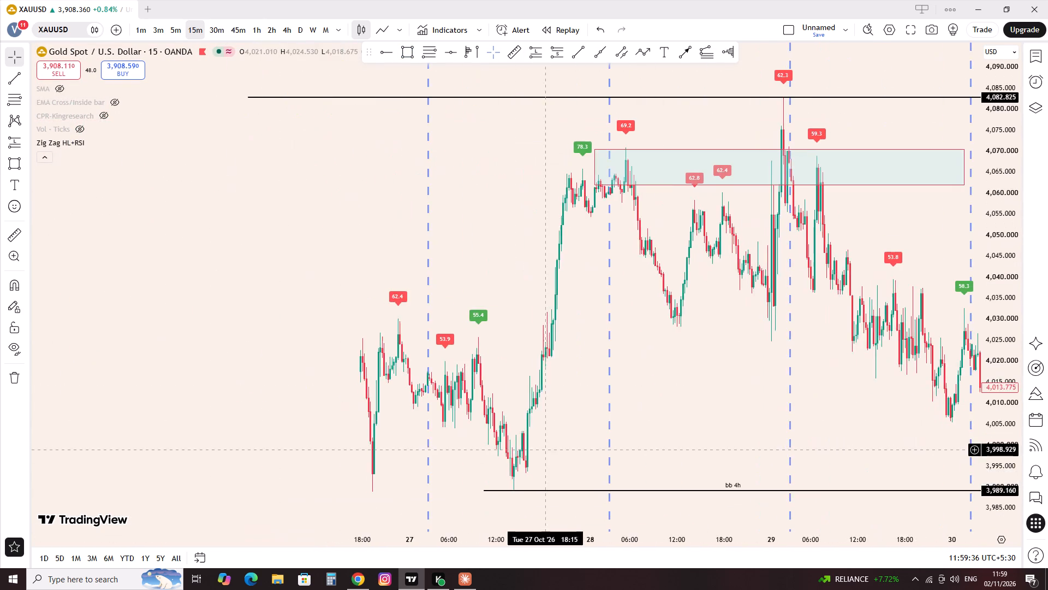
pyautogui.scroll(11, 550, 442)
pyautogui.moveTo(286, 404); pyautogui.dragTo(434, 446)
pyautogui.scroll(3, 434, 446)
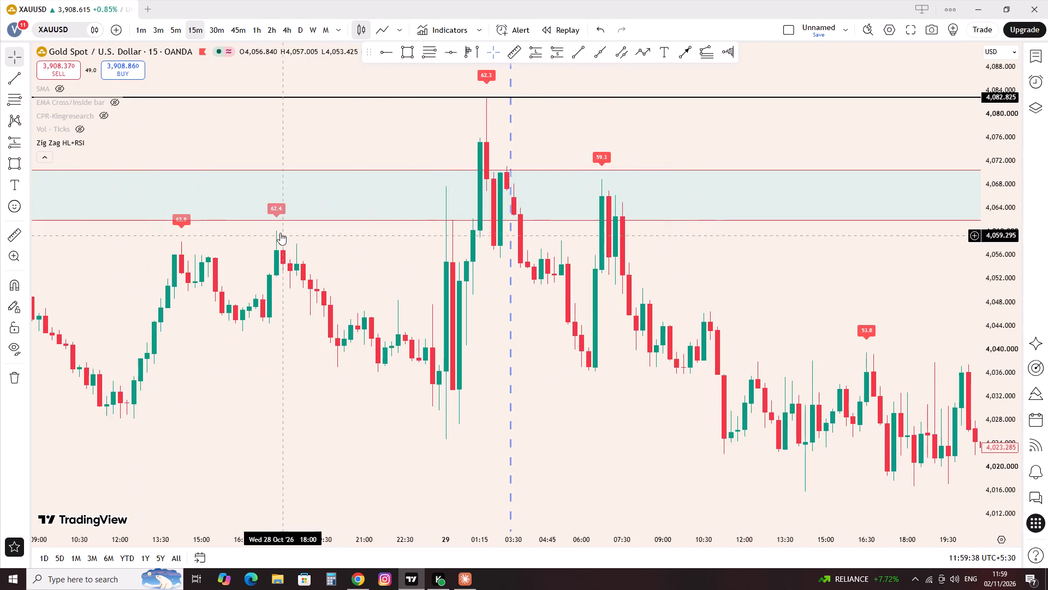
pyautogui.moveTo(277, 260); pyautogui.dragTo(542, 396)
pyautogui.click(337, 329)
pyautogui.scroll(-3, 337, 329)
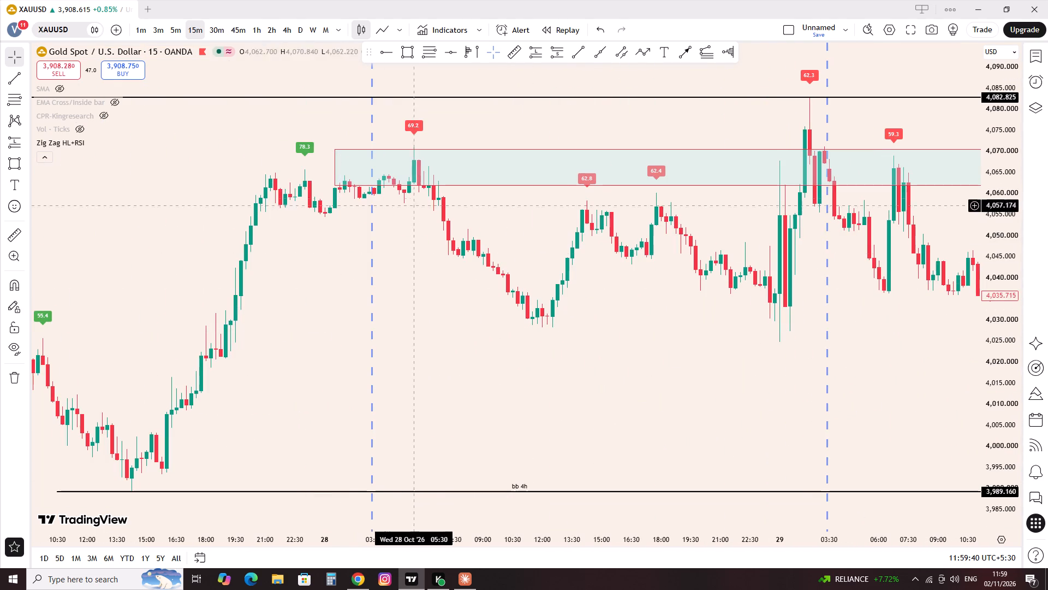
pyautogui.moveTo(616, 198); pyautogui.dragTo(565, 202)
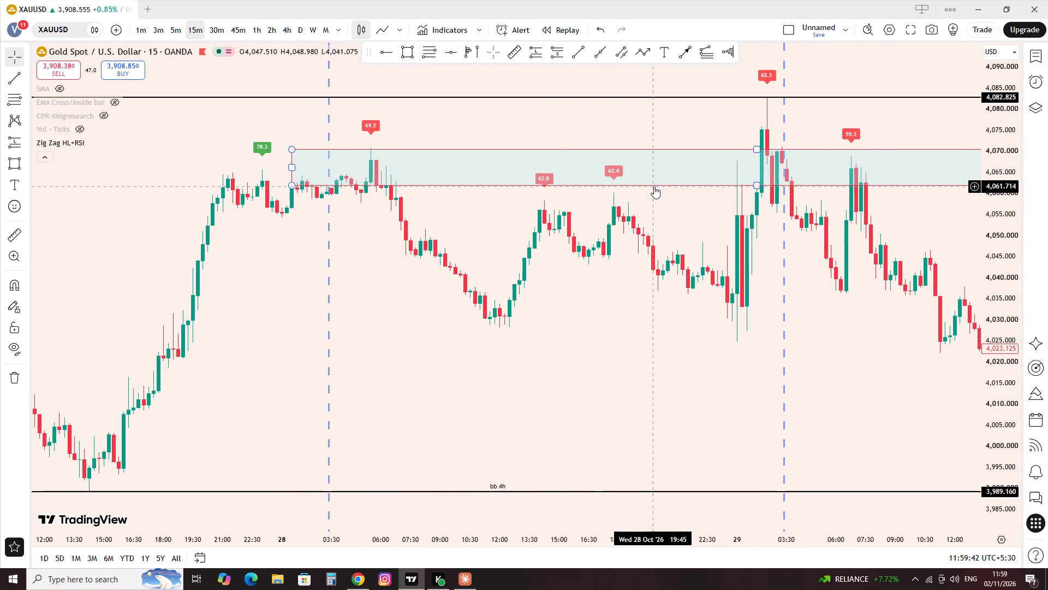
pyautogui.moveTo(759, 182); pyautogui.dragTo(741, 174)
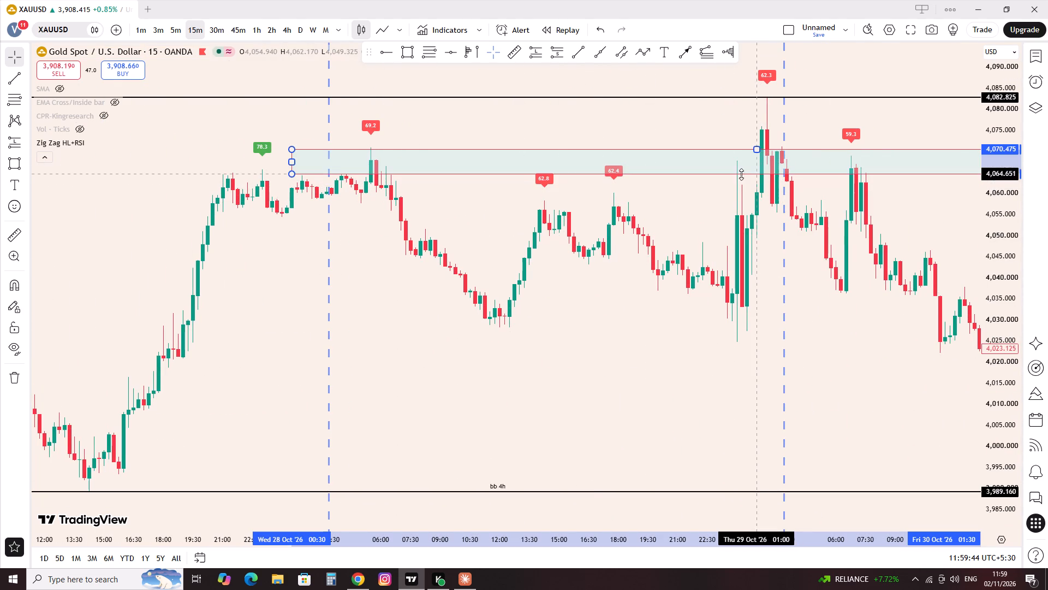
pyautogui.moveTo(741, 174); pyautogui.dragTo(735, 161)
pyautogui.click(714, 188)
# Raise the upper edge of the 28–30 October zone to about 4,071.
pyautogui.moveTo(692, 215); pyautogui.dragTo(514, 241)
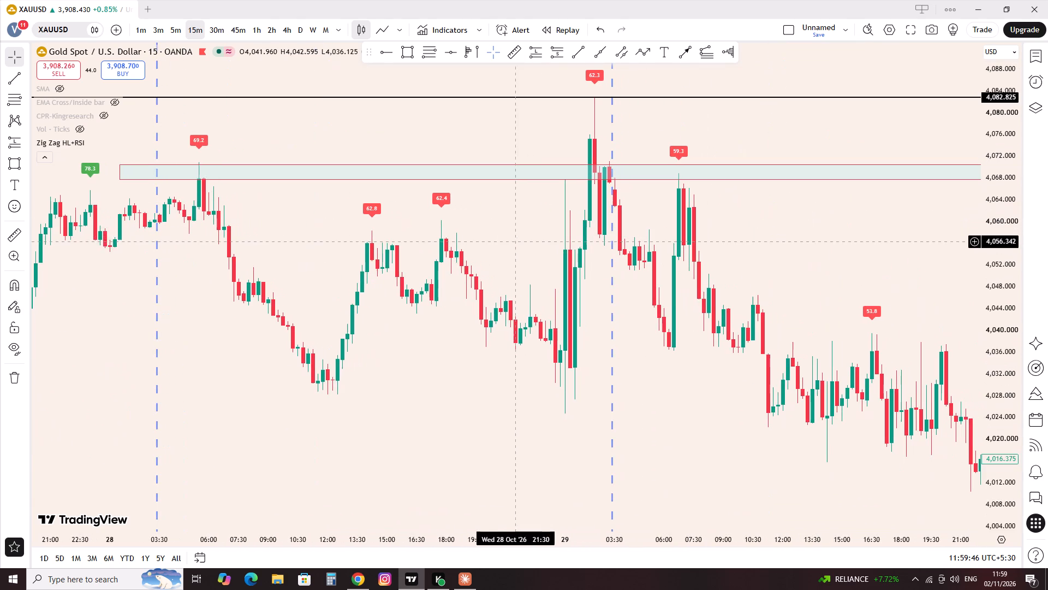
pyautogui.moveTo(512, 240); pyautogui.dragTo(449, 232)
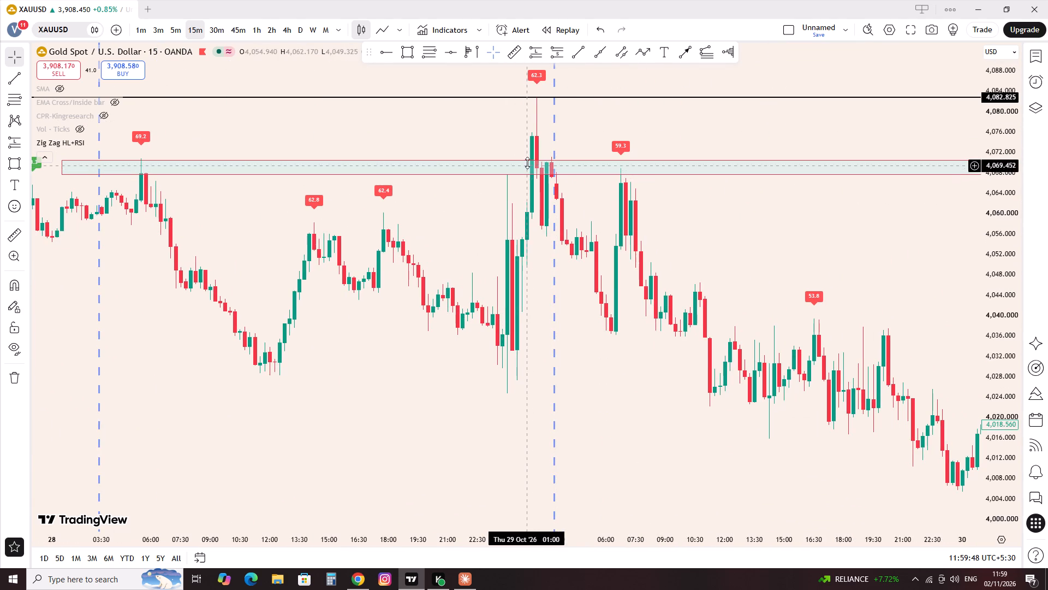
pyautogui.click(527, 161)
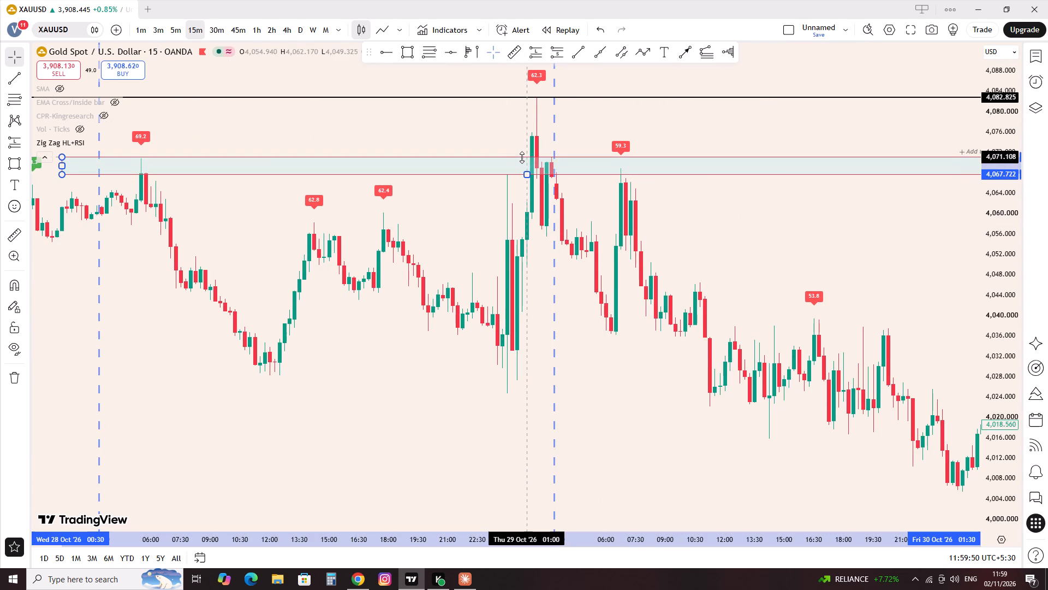
pyautogui.click(468, 135)
# Examine how the 15m price action on 28 and 29 October reacts around the narrowed zone and the 4,082.825 line.
pyautogui.scroll(-1, 363, 185)
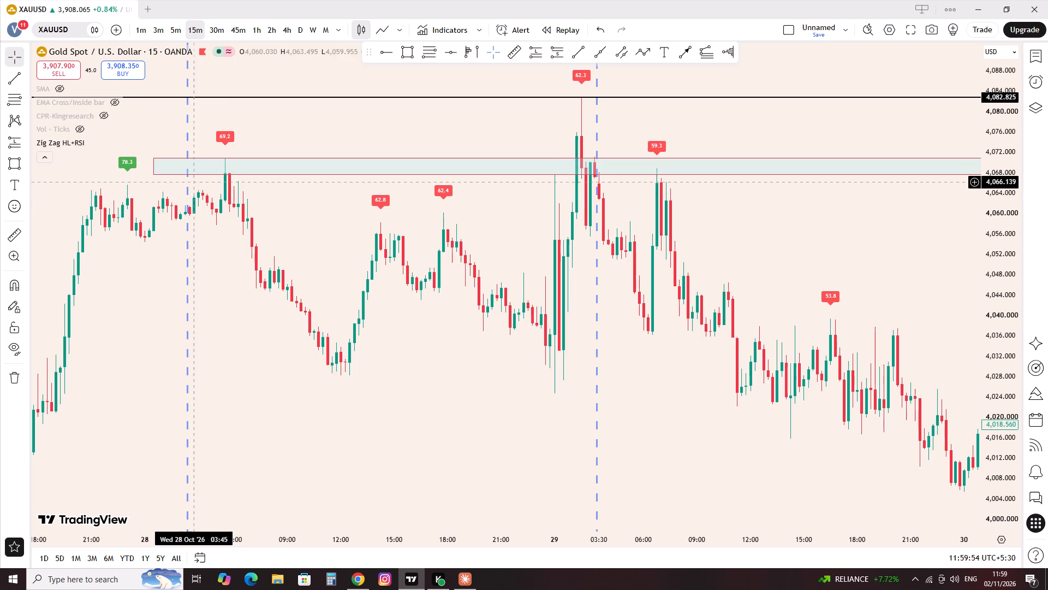
pyautogui.scroll(-1, 313, 316)
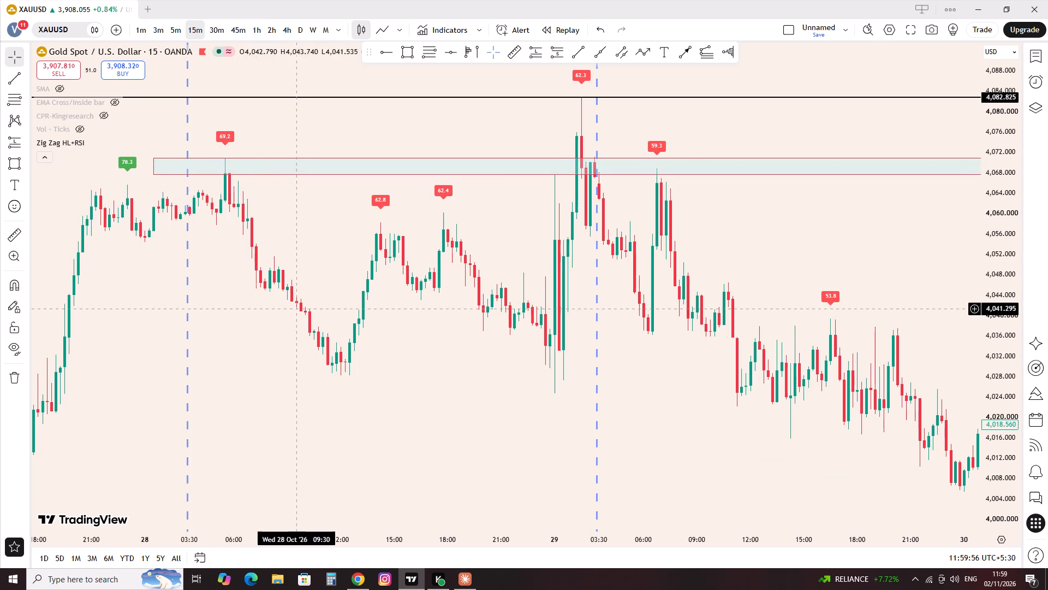
pyautogui.scroll(1, 602, 156)
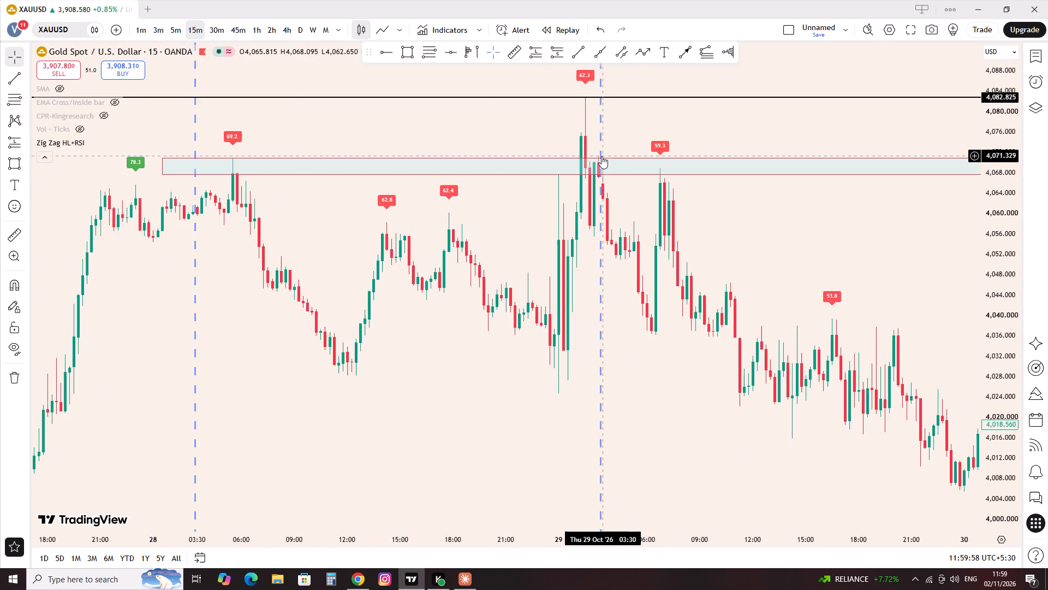
pyautogui.scroll(1, 602, 156)
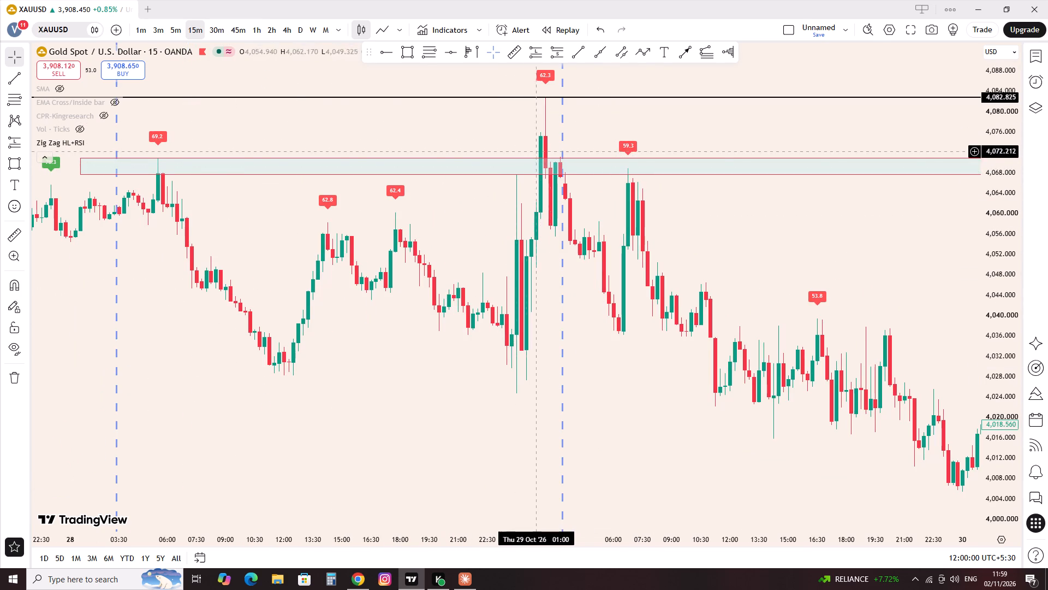
pyautogui.scroll(1, 682, 143)
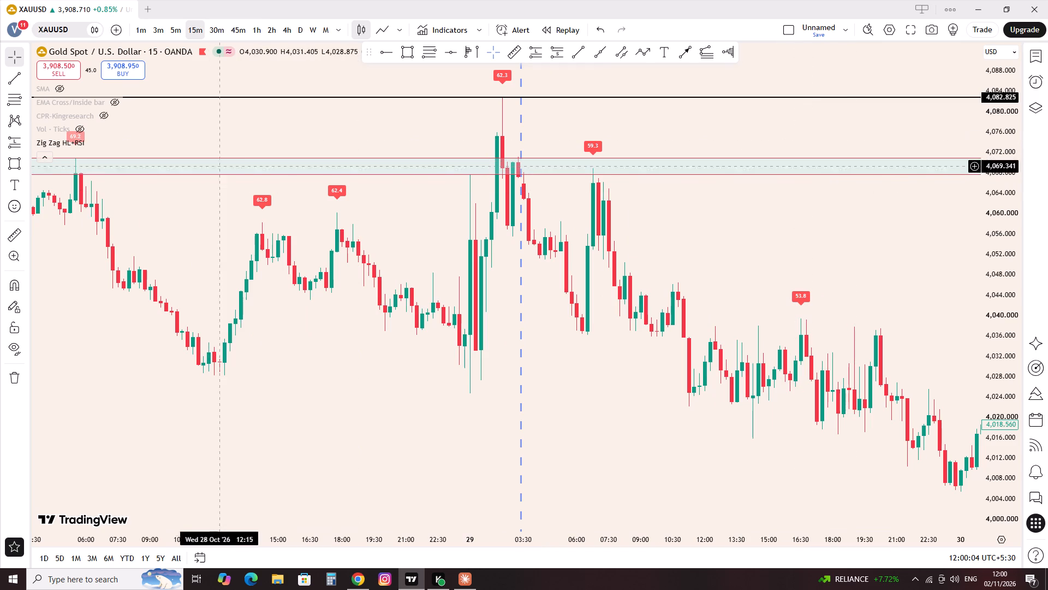
pyautogui.scroll(-1, 383, 178)
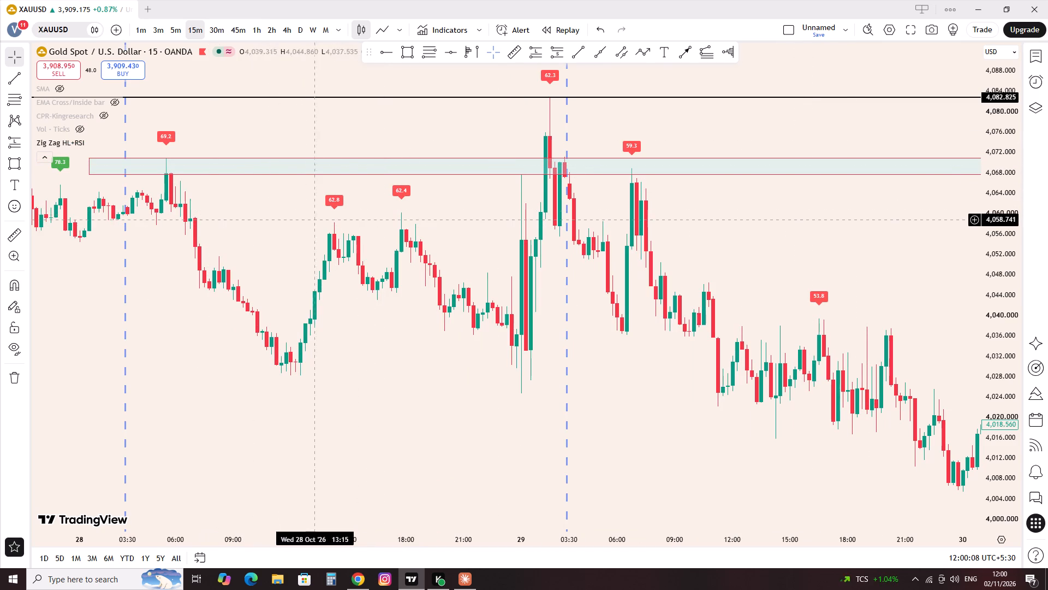
pyautogui.scroll(-2, 294, 220)
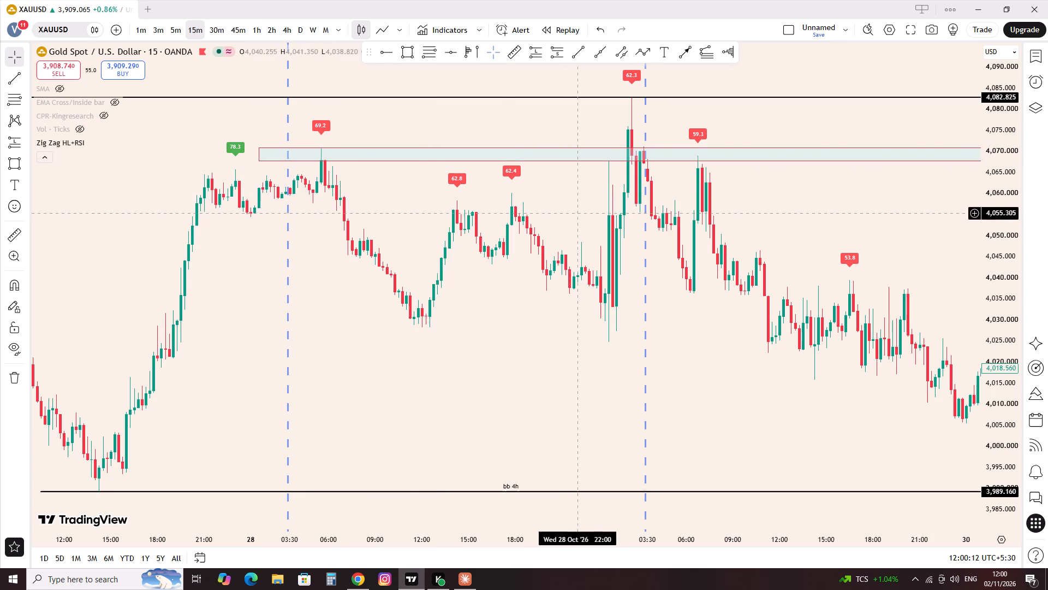
pyautogui.scroll(2, 678, 129)
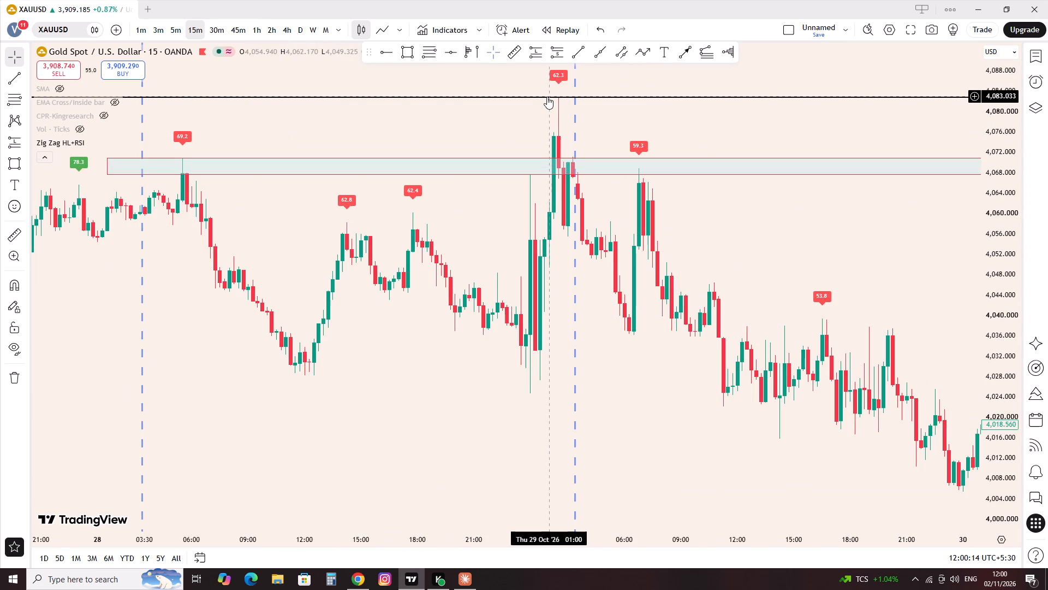
pyautogui.scroll(1, 547, 97)
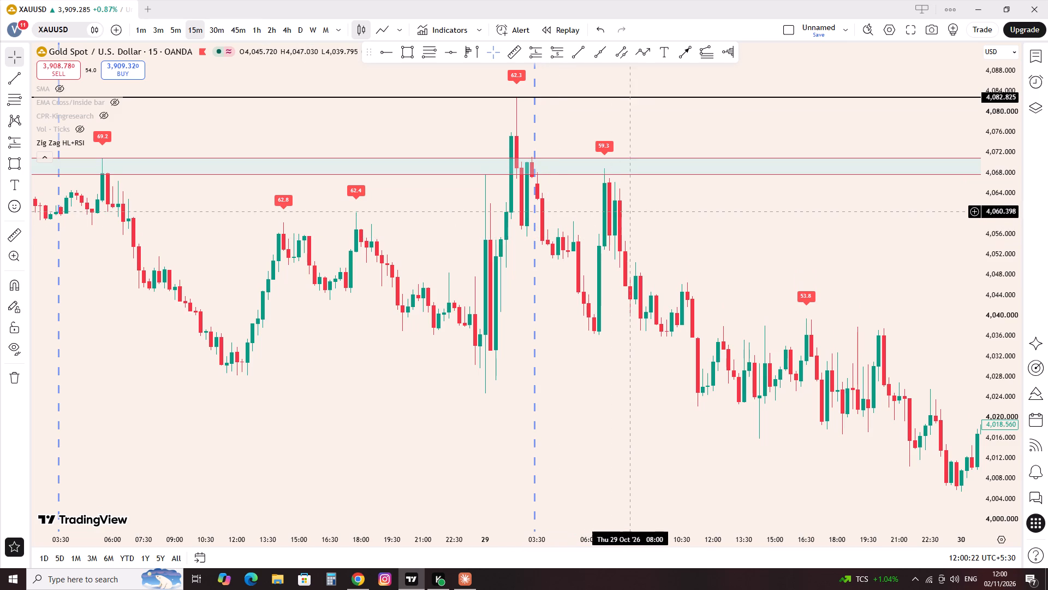
pyautogui.moveTo(650, 200); pyautogui.dragTo(632, 200)
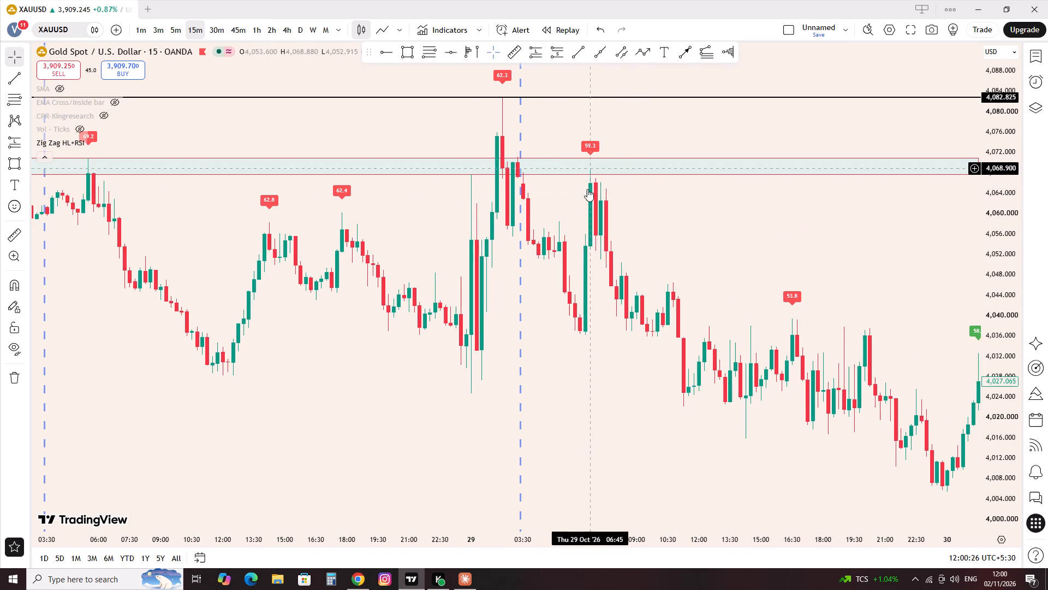
# Switch to the 5m timeframe and examine the 29 October price action around the zone.
pyautogui.click(552, 50)
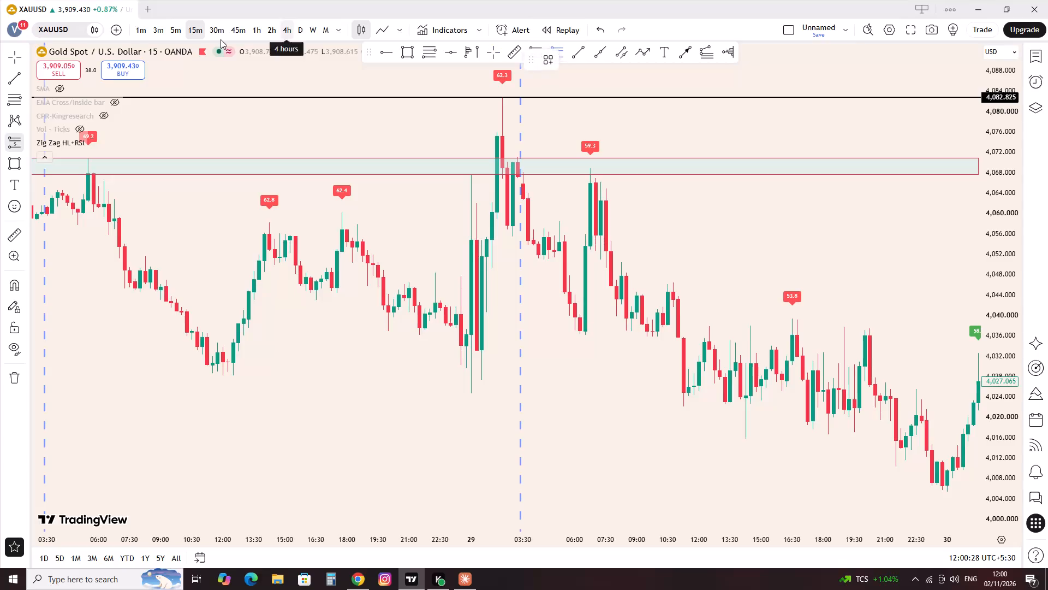
pyautogui.click(181, 25)
pyautogui.scroll(-16, 288, 191)
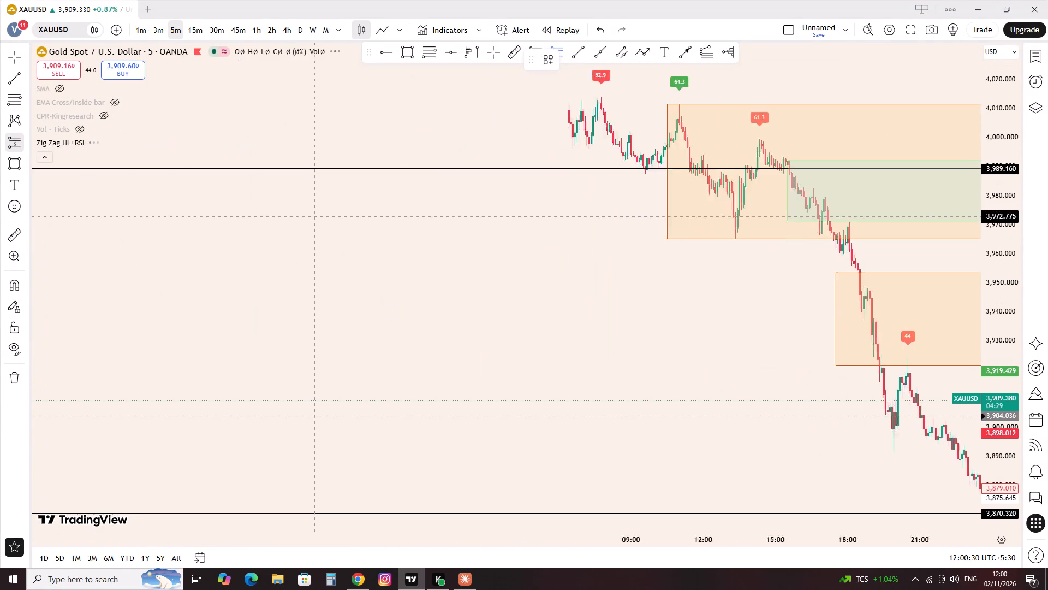
pyautogui.scroll(-4, 279, 191)
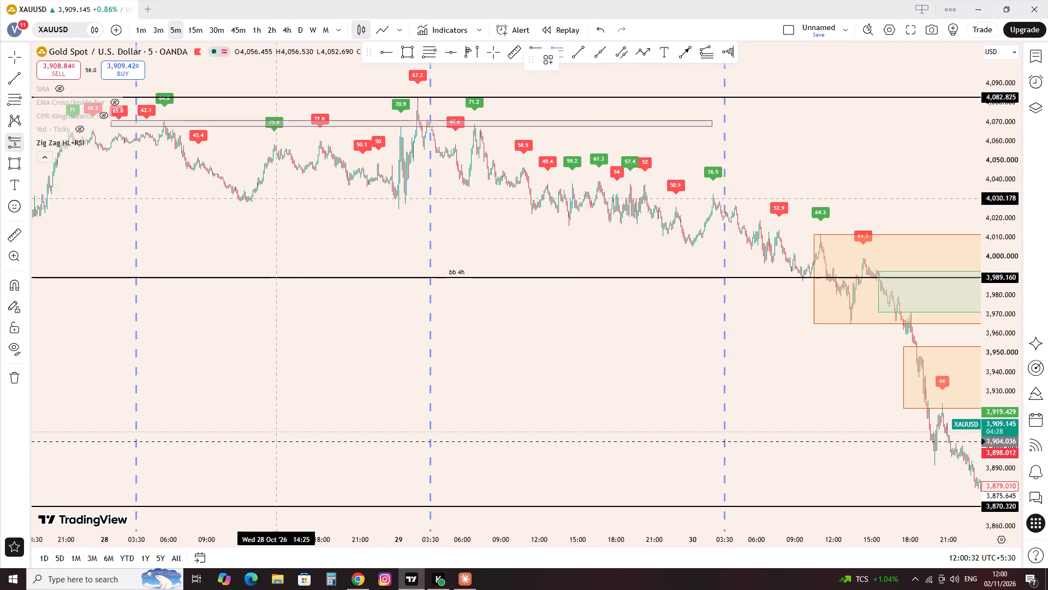
pyautogui.click(491, 56)
pyautogui.moveTo(290, 241); pyautogui.dragTo(555, 282)
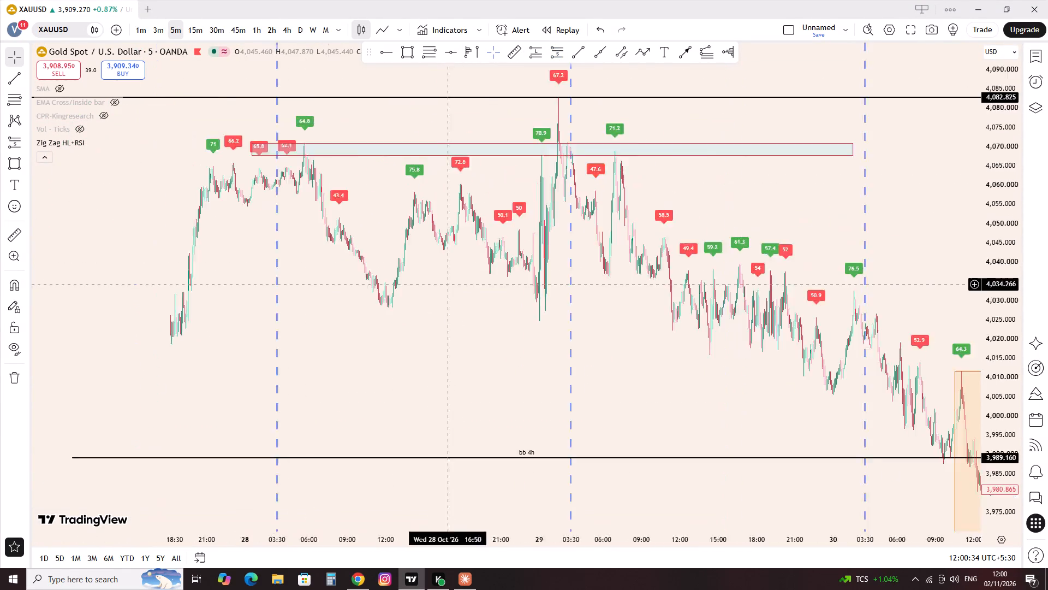
pyautogui.moveTo(555, 282); pyautogui.dragTo(639, 270)
pyautogui.scroll(16, 649, 265)
pyautogui.moveTo(418, 233); pyautogui.dragTo(536, 275)
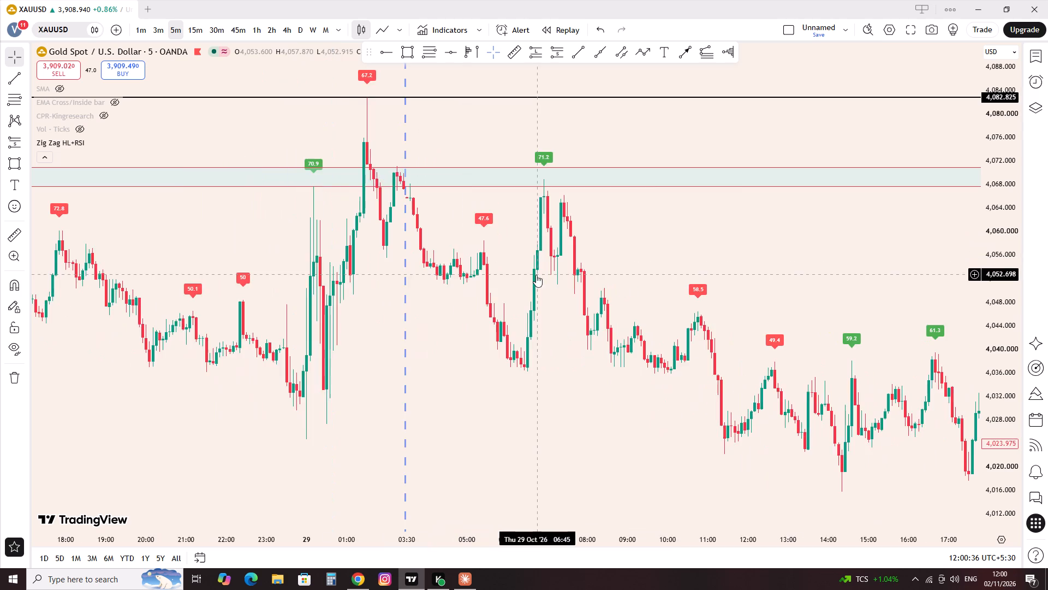
pyautogui.scroll(3, 536, 275)
pyautogui.moveTo(323, 273); pyautogui.dragTo(444, 345)
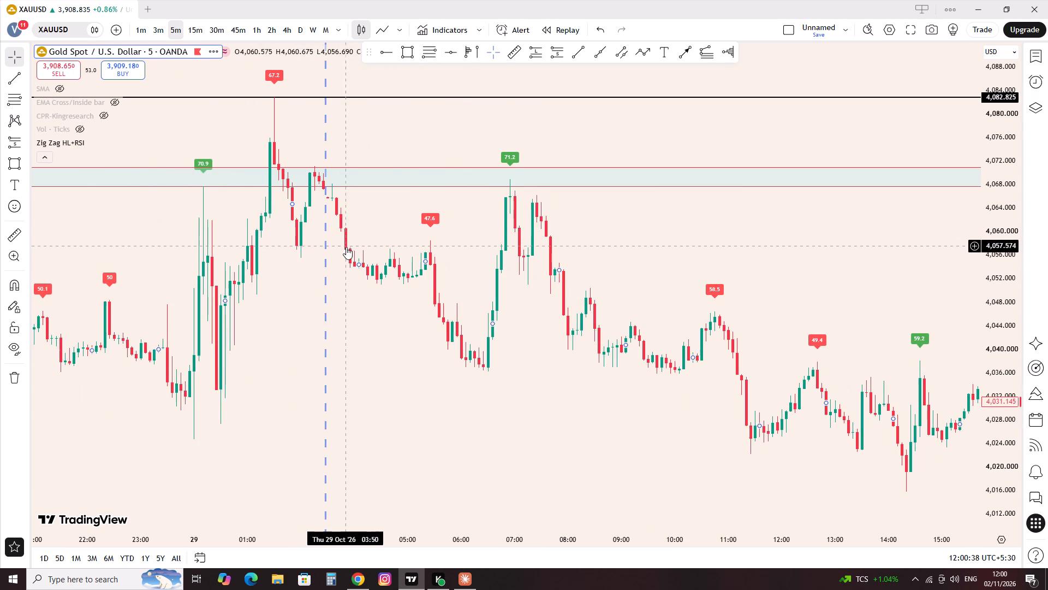
pyautogui.click(370, 220)
# Return to the 15m timeframe, reset the chart view and examine the 29 October retest of the zone.
pyautogui.click(196, 28)
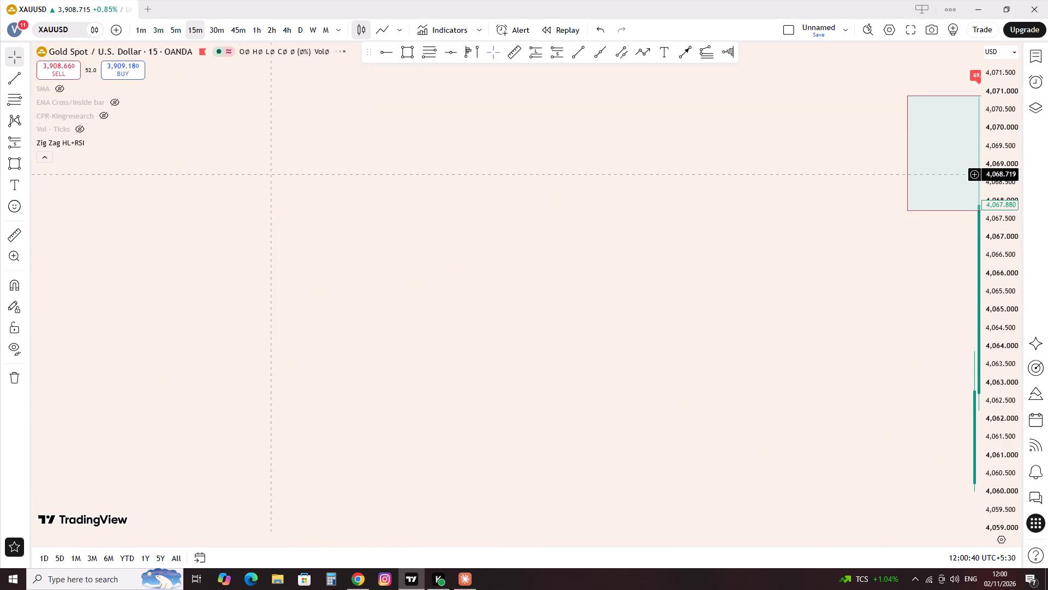
pyautogui.scroll(-3, 302, 219)
pyautogui.rightClick(595, 216)
pyautogui.click(613, 238)
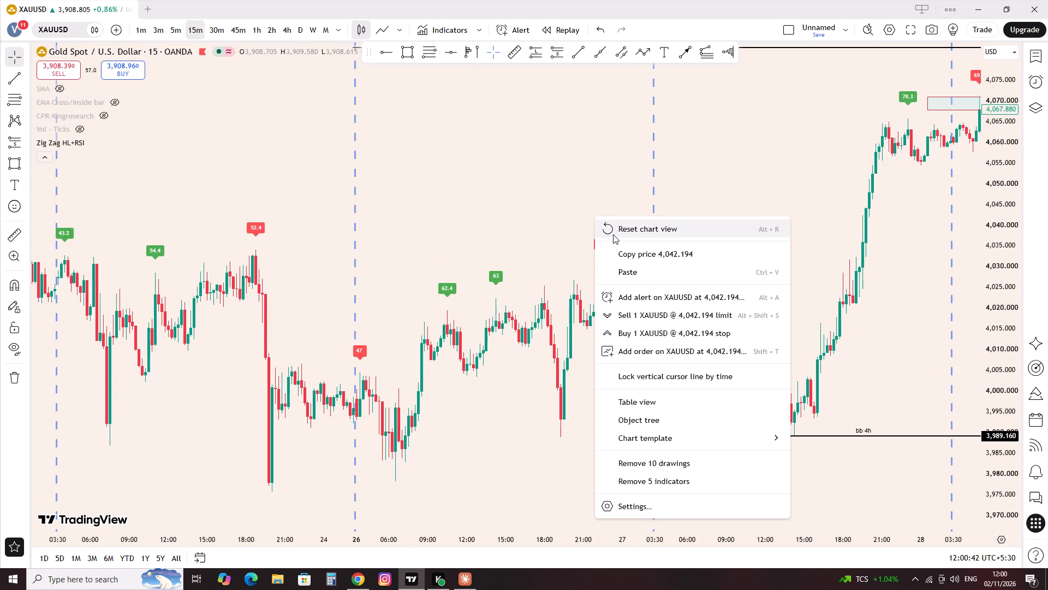
pyautogui.click(612, 233)
pyautogui.scroll(7, 612, 233)
pyautogui.scroll(-8, 612, 232)
pyautogui.moveTo(311, 284); pyautogui.dragTo(644, 426)
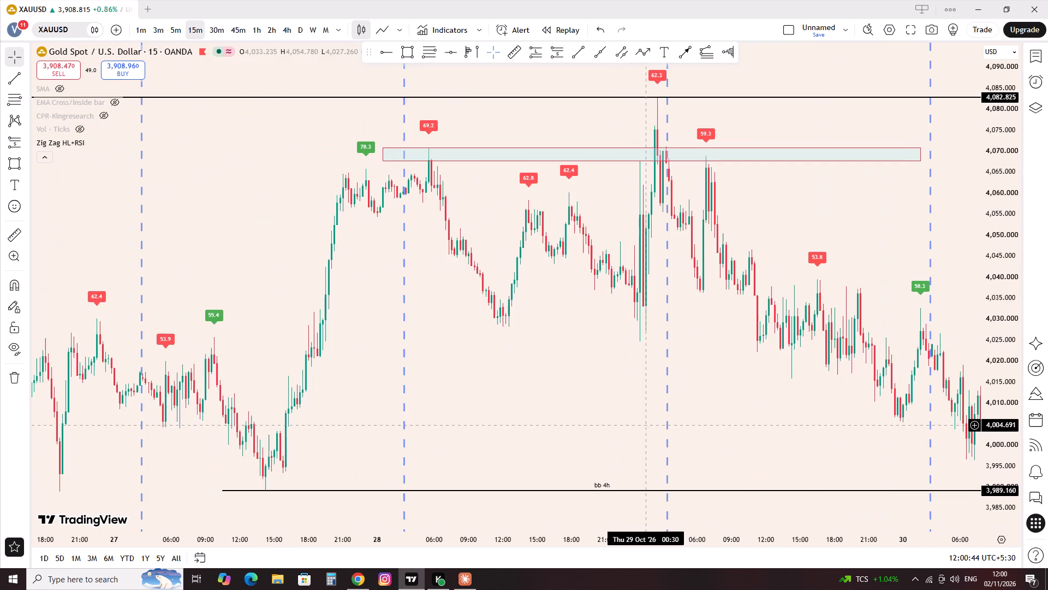
pyautogui.scroll(7, 625, 381)
pyautogui.moveTo(386, 369); pyautogui.dragTo(693, 430)
pyautogui.scroll(3, 674, 410)
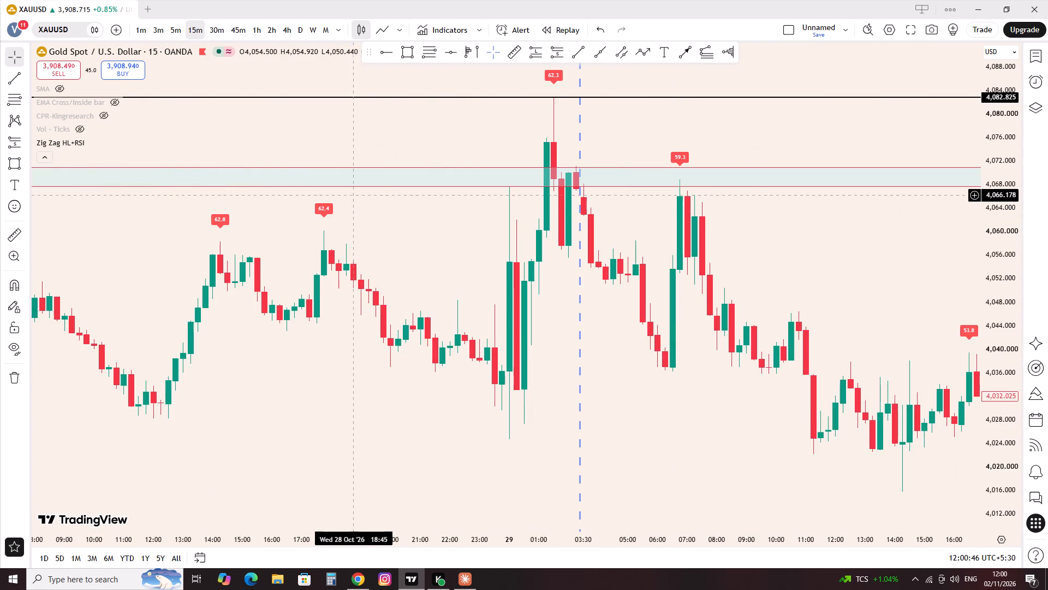
pyautogui.moveTo(404, 196); pyautogui.dragTo(418, 211)
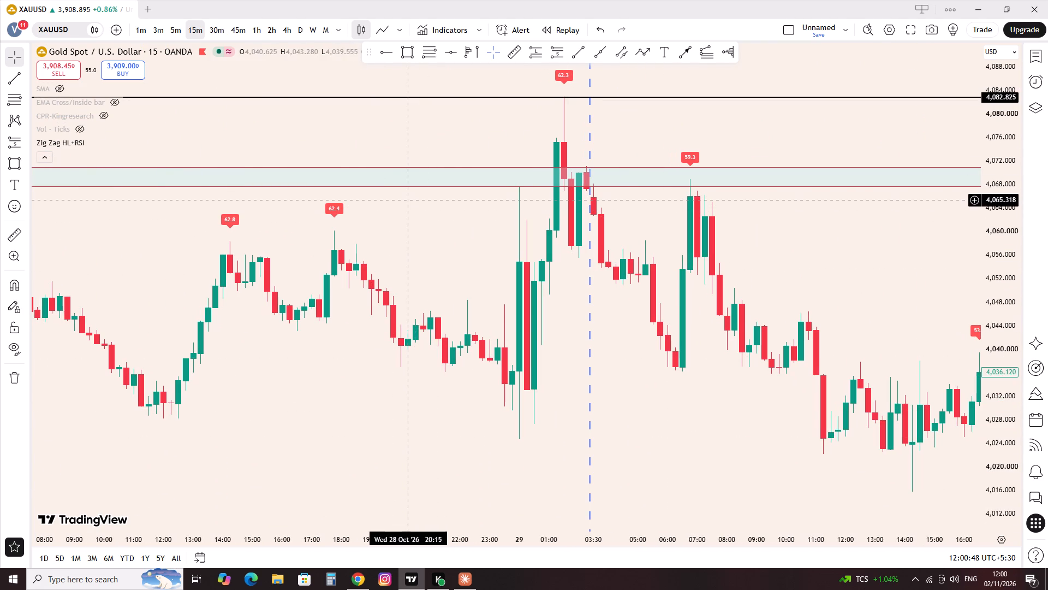
pyautogui.moveTo(635, 145); pyautogui.dragTo(581, 148)
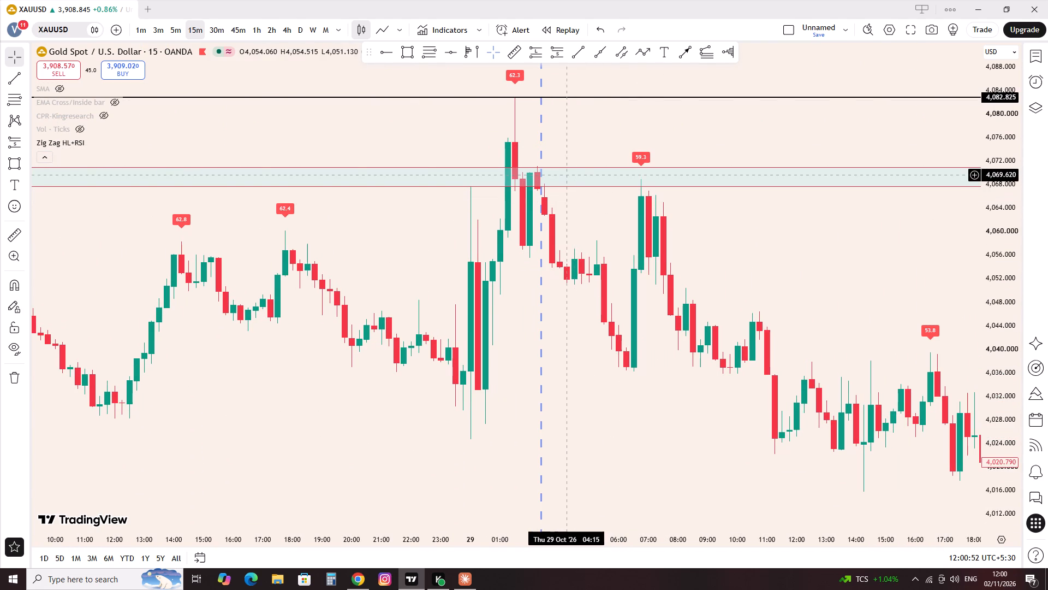
# Place a short position on the 29 October retest candle with entry at about 4,066.2 and stop at about 4,083.6.
pyautogui.click(556, 56)
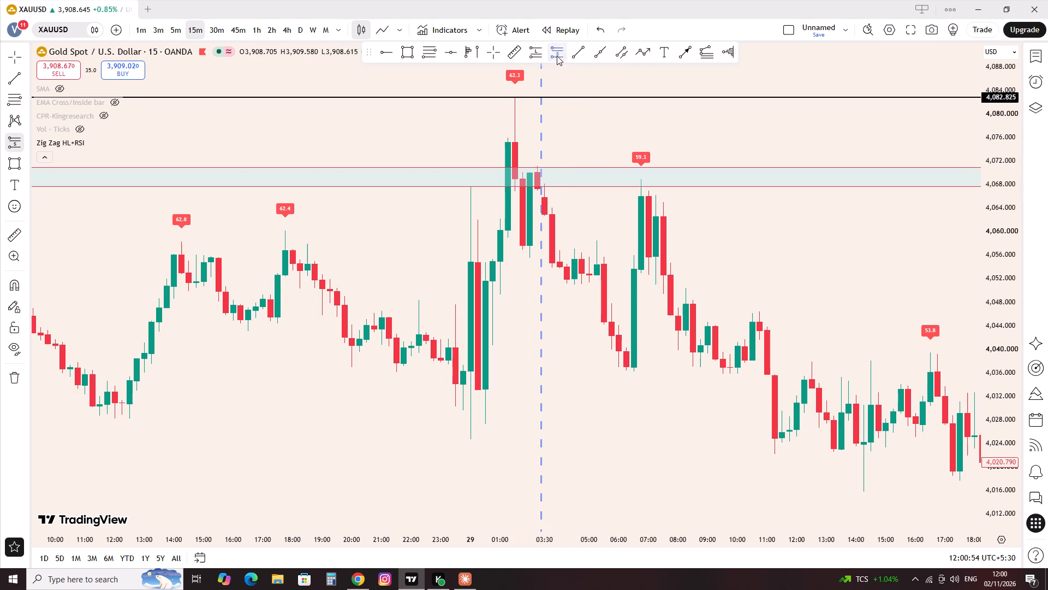
pyautogui.click(640, 196)
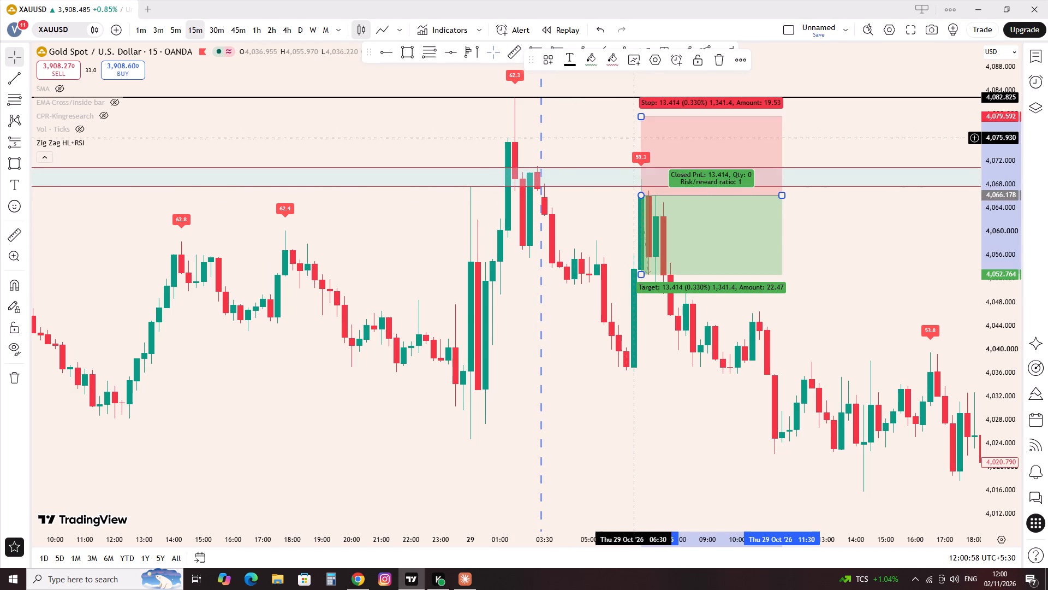
pyautogui.moveTo(640, 117); pyautogui.dragTo(640, 93)
pyautogui.scroll(-8, 641, 201)
pyautogui.moveTo(766, 348); pyautogui.dragTo(755, 348)
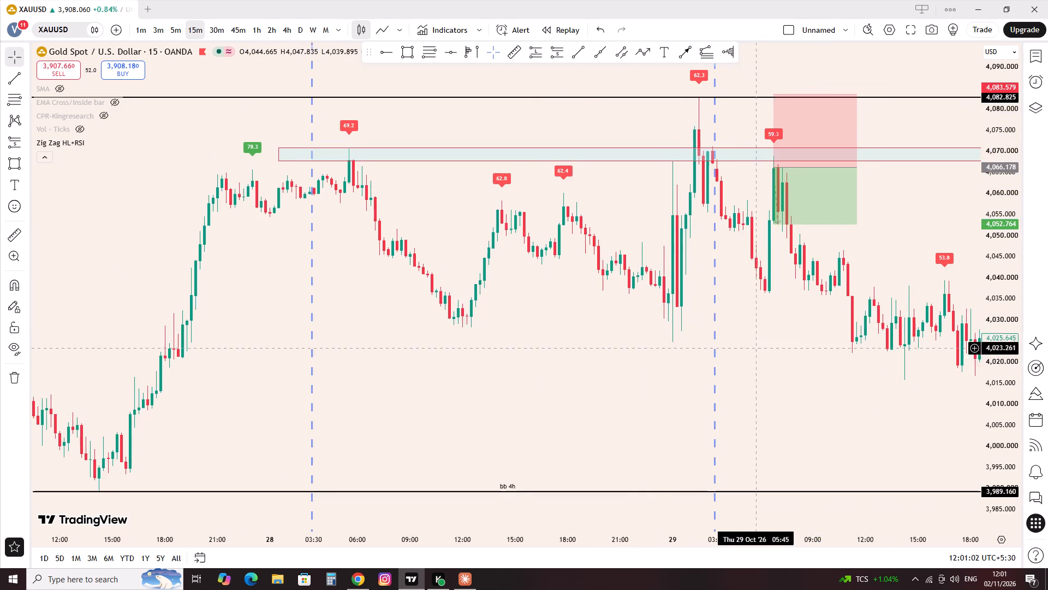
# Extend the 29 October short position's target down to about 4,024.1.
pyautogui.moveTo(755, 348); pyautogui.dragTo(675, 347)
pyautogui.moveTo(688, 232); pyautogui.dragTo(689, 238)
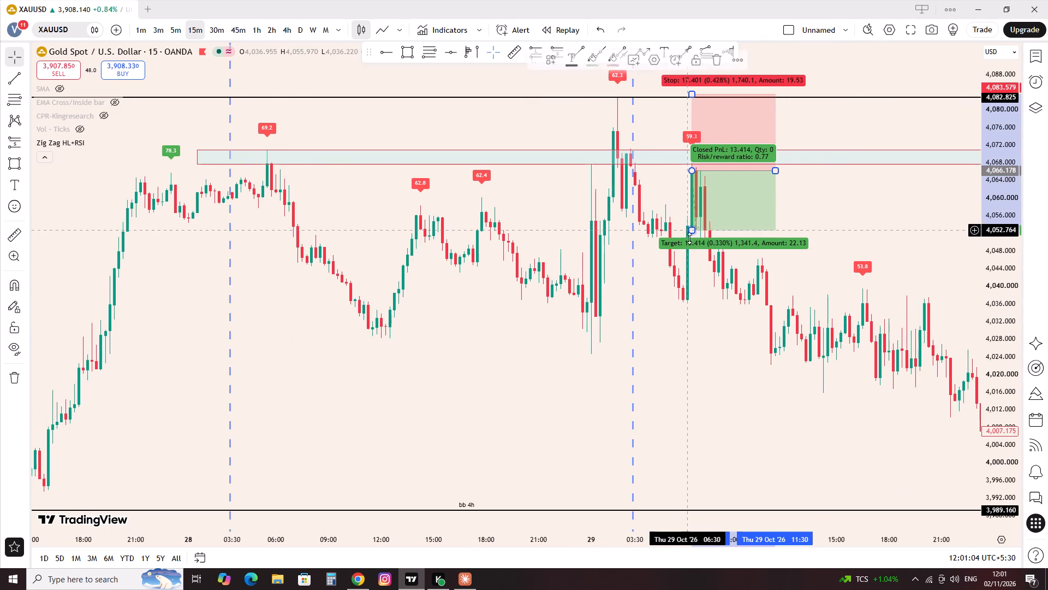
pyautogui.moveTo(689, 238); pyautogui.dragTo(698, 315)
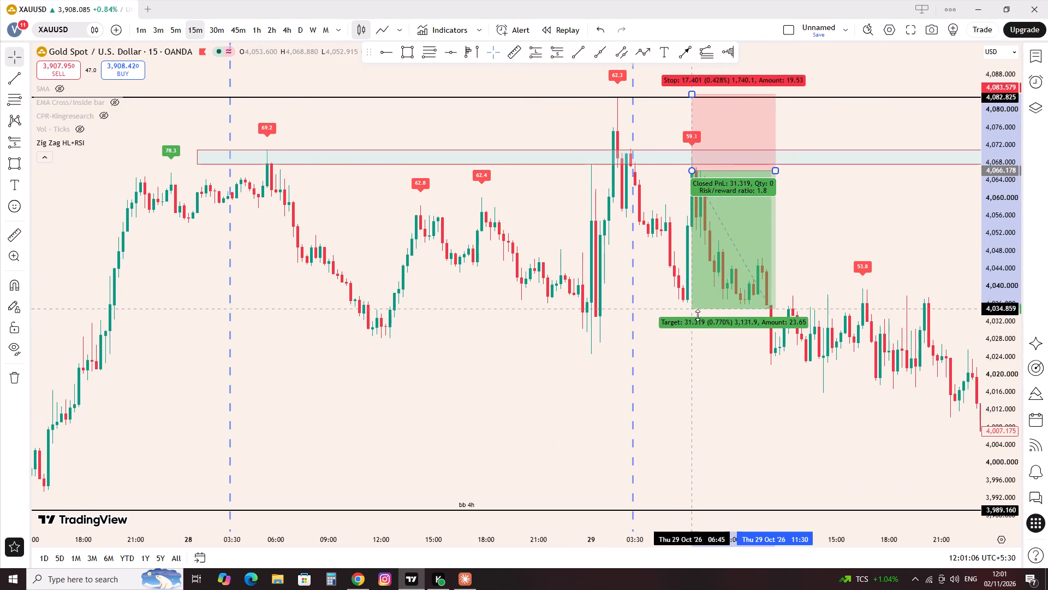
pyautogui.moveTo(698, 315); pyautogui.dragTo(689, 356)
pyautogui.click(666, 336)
# Delete the 29 October short position and the narrowed zone around 4,070 from the gold chart.
pyautogui.scroll(-2, 829, 264)
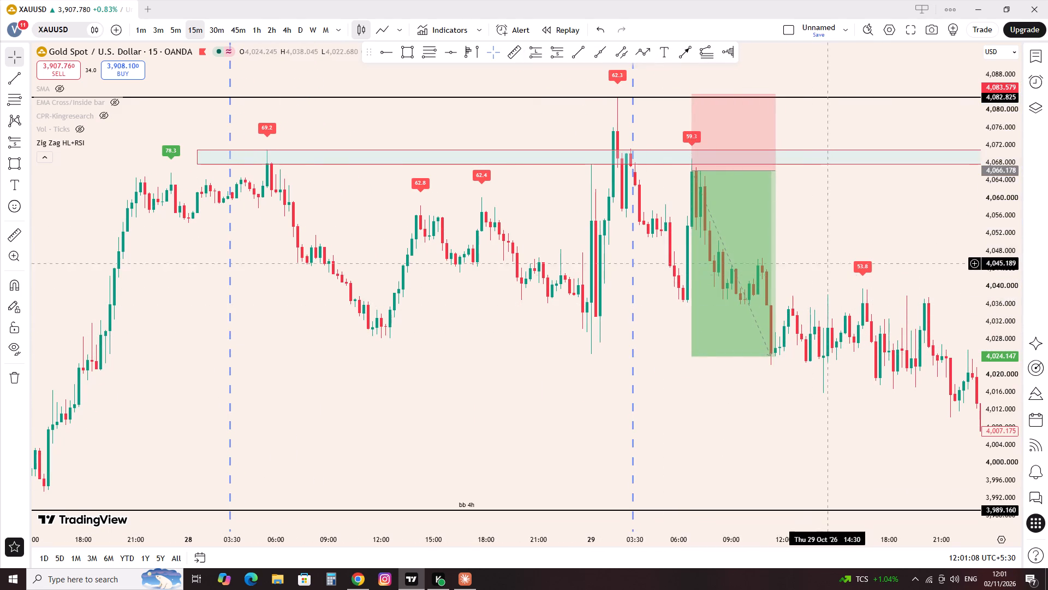
pyautogui.scroll(-1, 839, 259)
pyautogui.moveTo(916, 197); pyautogui.dragTo(421, 284)
pyautogui.scroll(-4, 449, 252)
pyautogui.click(557, 161)
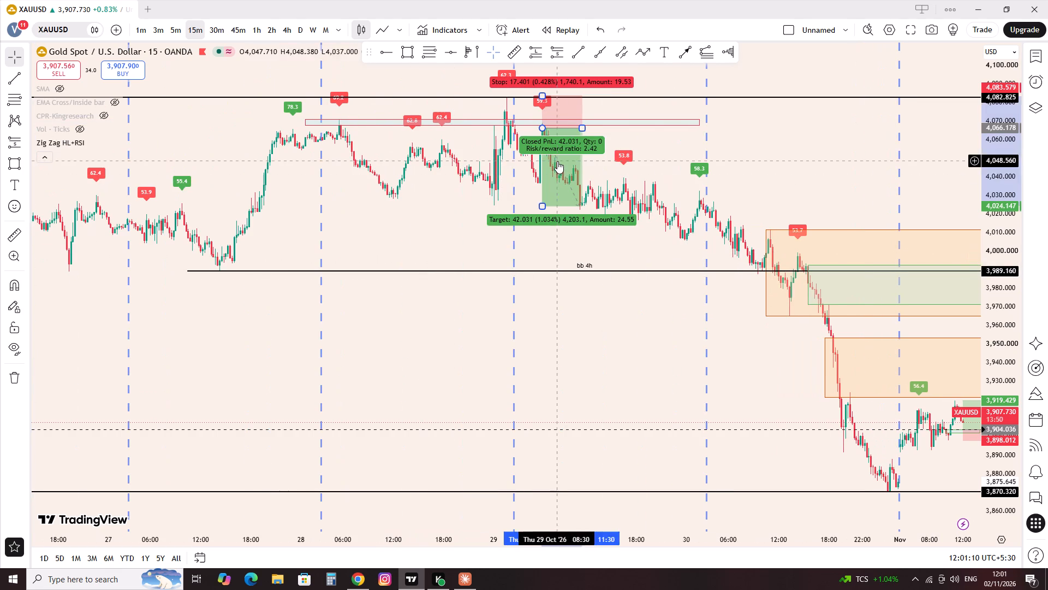
pyautogui.click(716, 60)
pyautogui.click(696, 122)
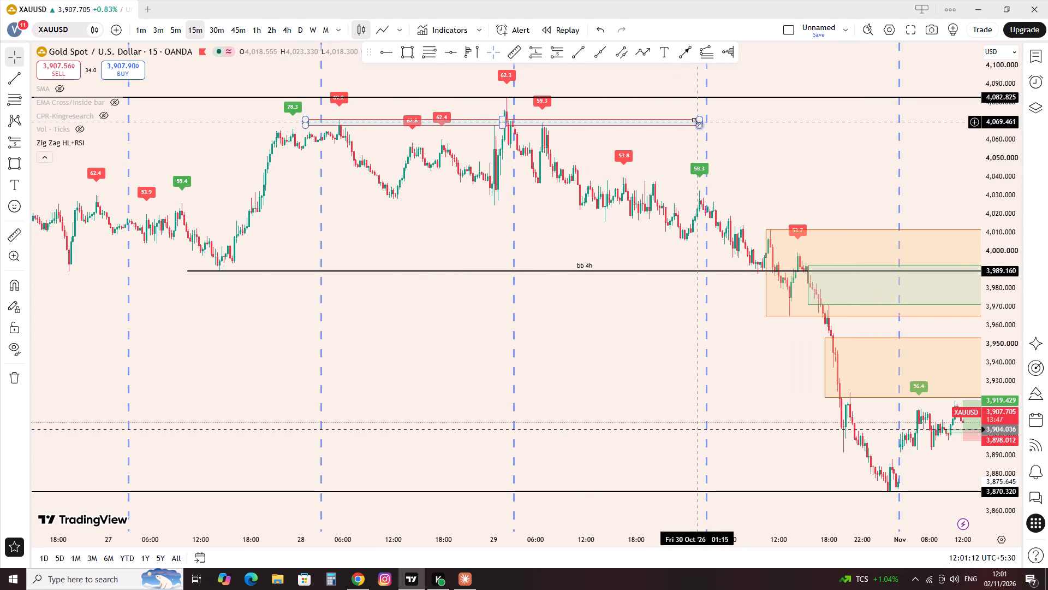
pyautogui.click(758, 59)
# Examine the 15m gold price action from late October to the current session around the orange zones and the long setup.
pyautogui.scroll(-2, 863, 160)
pyautogui.moveTo(885, 150); pyautogui.dragTo(843, 163)
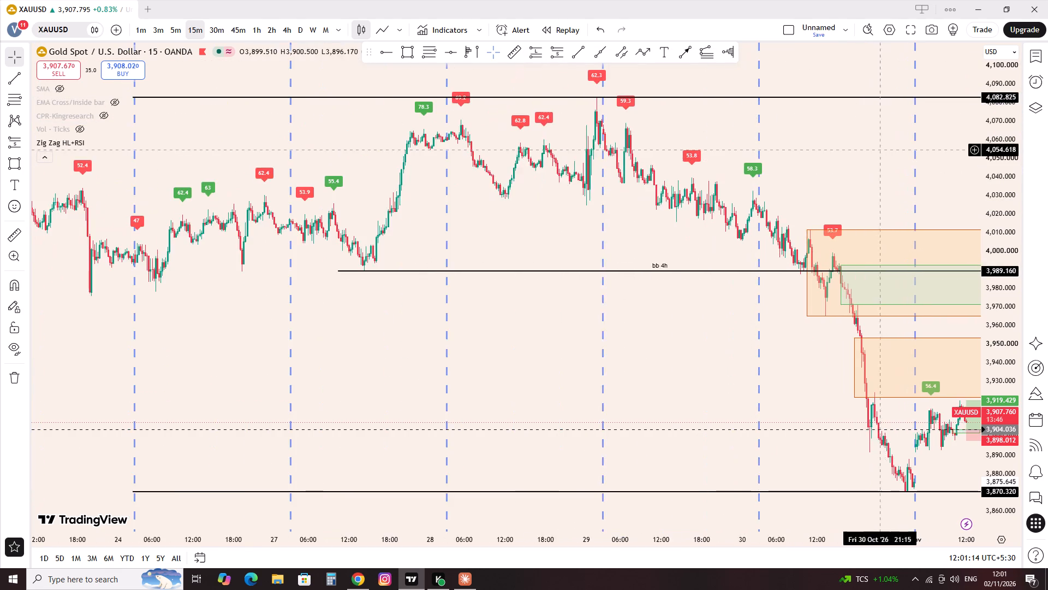
pyautogui.moveTo(843, 163); pyautogui.dragTo(486, 258)
pyautogui.scroll(3, 514, 304)
pyautogui.moveTo(163, 366); pyautogui.dragTo(616, 379)
pyautogui.scroll(3, 675, 374)
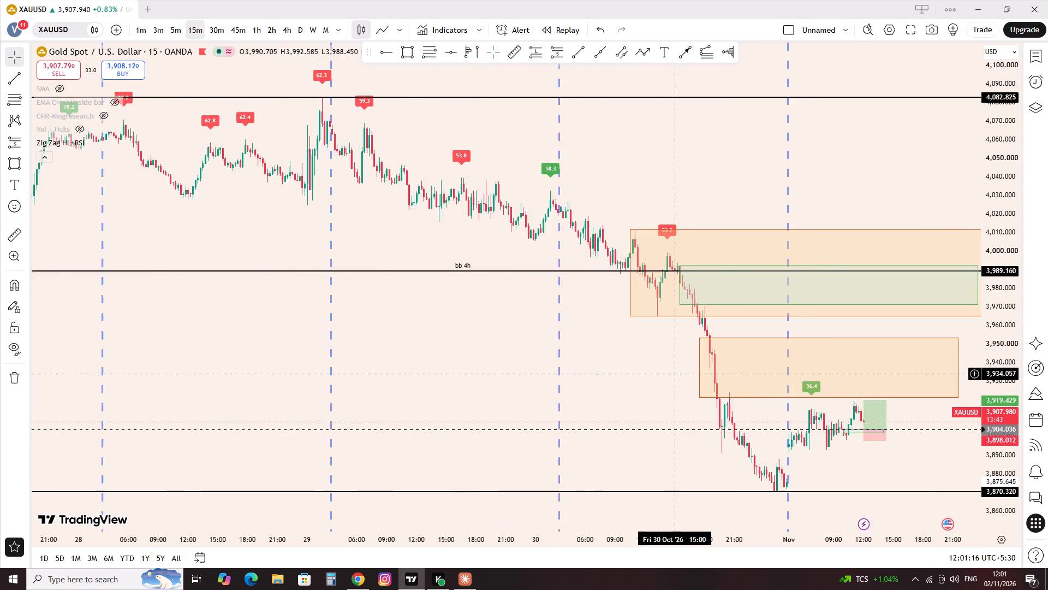
pyautogui.scroll(5, 675, 374)
pyautogui.scroll(6, 597, 361)
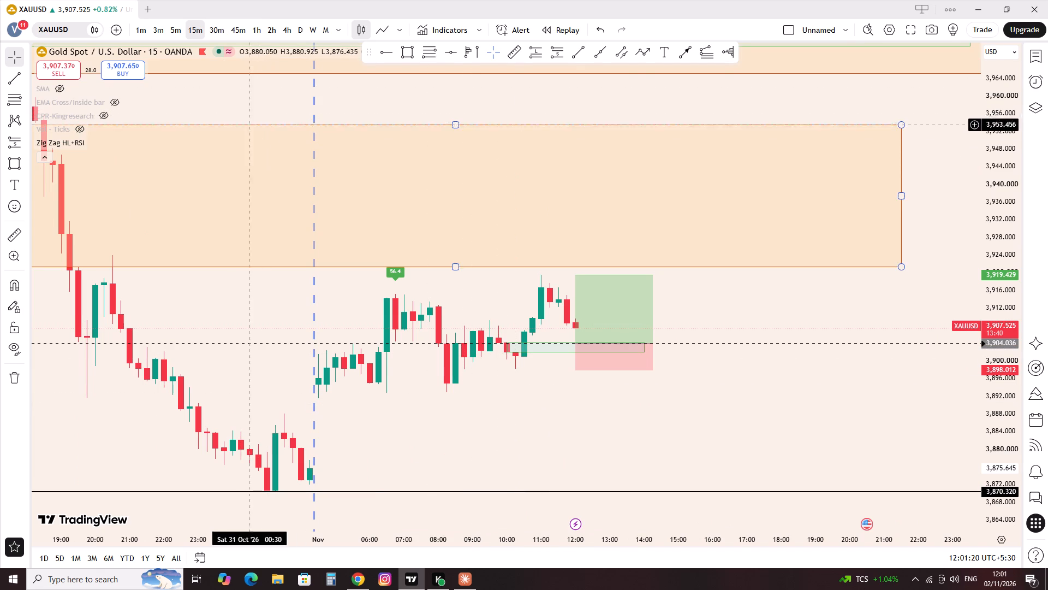
# Switch the chart to BTCUSD.
pyautogui.press('Up')
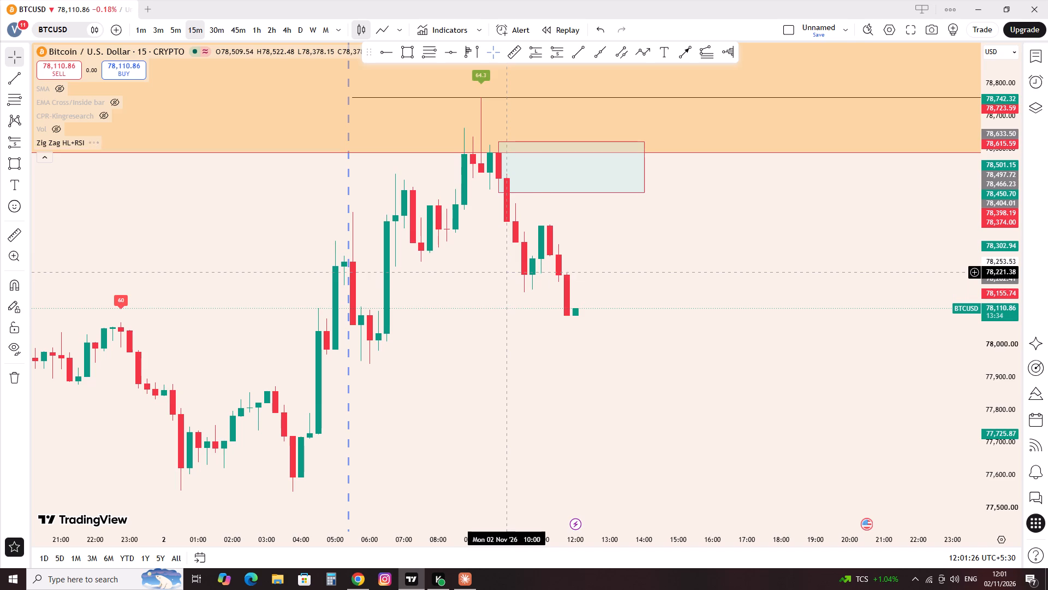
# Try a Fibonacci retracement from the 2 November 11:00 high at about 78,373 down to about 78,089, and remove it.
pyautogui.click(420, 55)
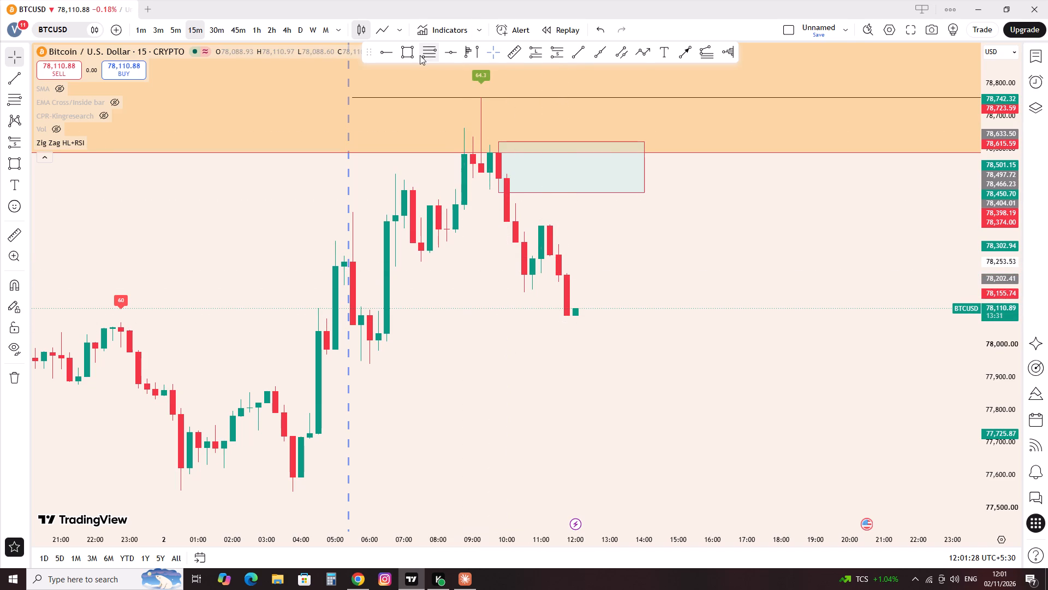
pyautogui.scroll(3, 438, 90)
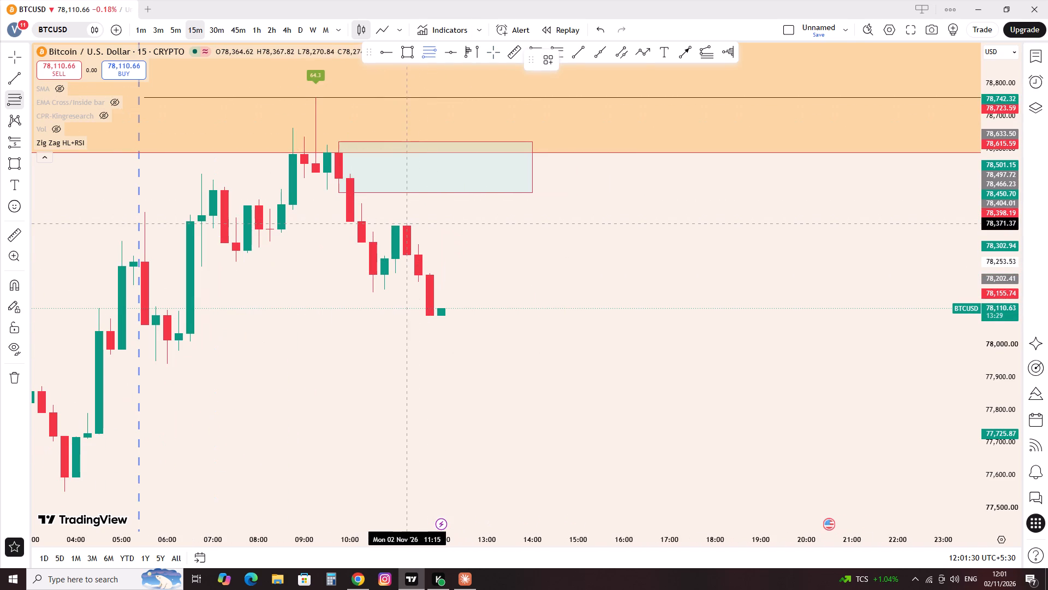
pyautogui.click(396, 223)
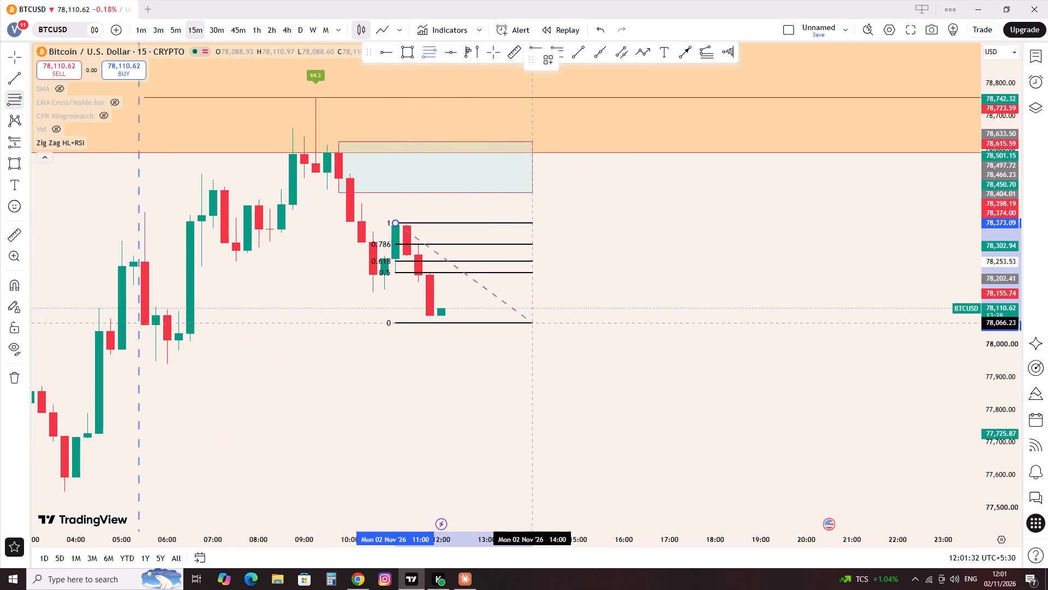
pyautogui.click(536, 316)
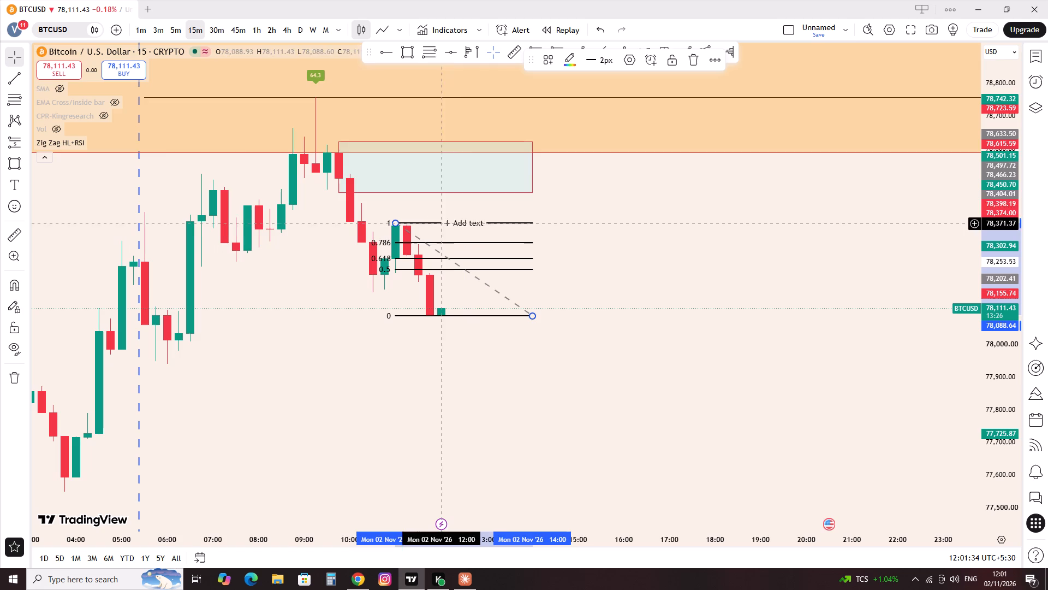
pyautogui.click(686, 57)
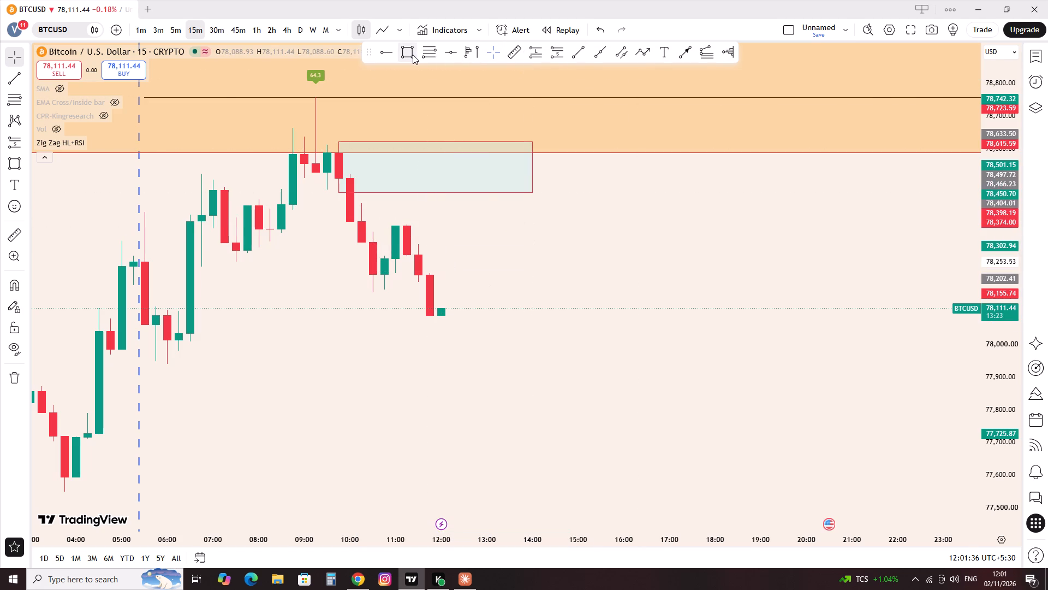
# Draw a rectangle zone from the 11:15 candle between about 78,368 and 78,265, extended to about 17:30.
pyautogui.click(413, 55)
pyautogui.click(405, 225)
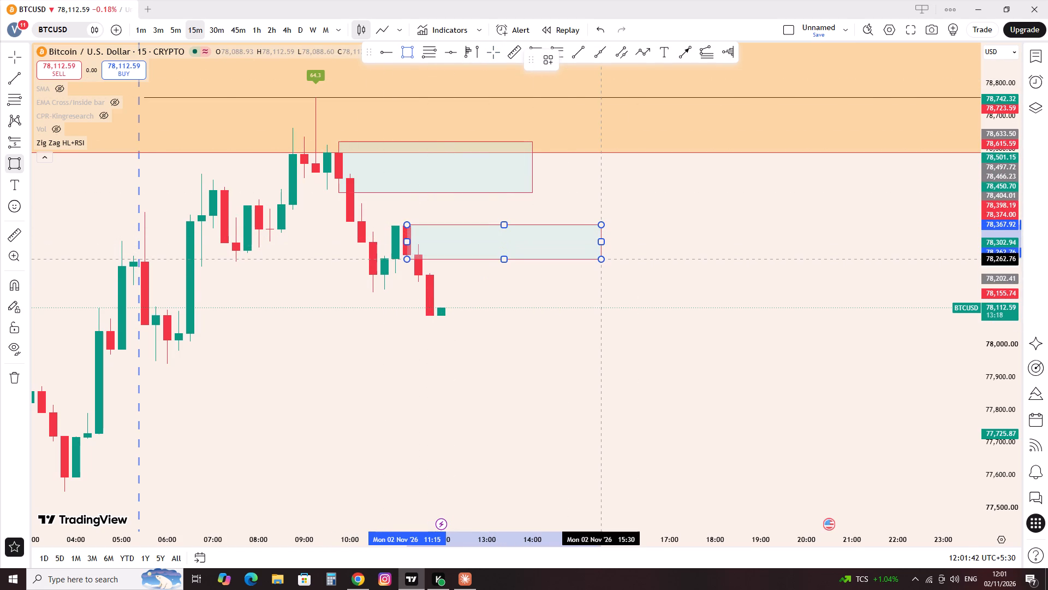
pyautogui.click(601, 258)
pyautogui.moveTo(603, 240); pyautogui.dragTo(697, 263)
pyautogui.click(735, 285)
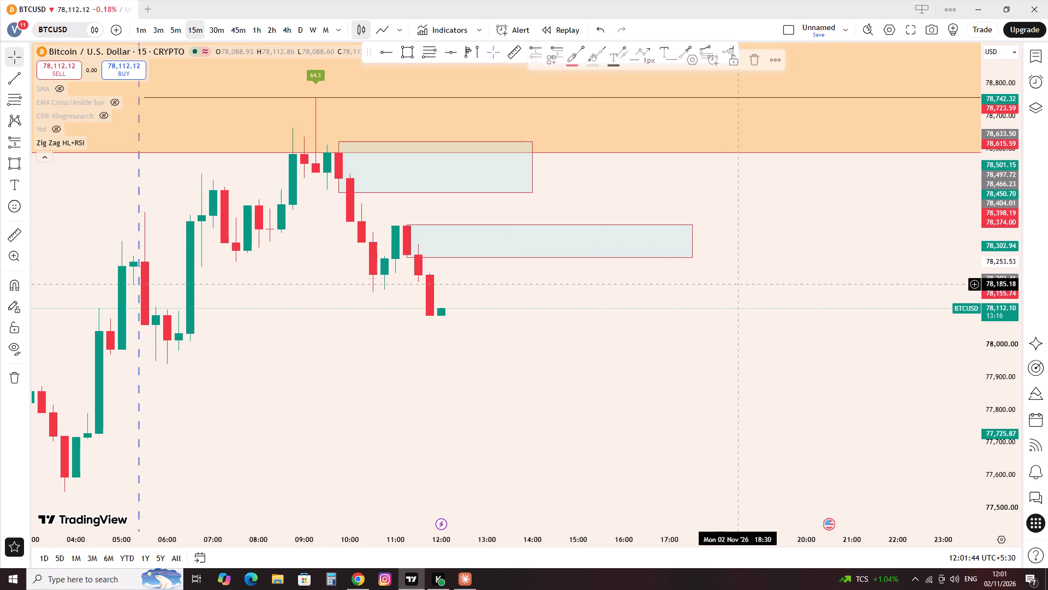
pyautogui.scroll(-1, 503, 264)
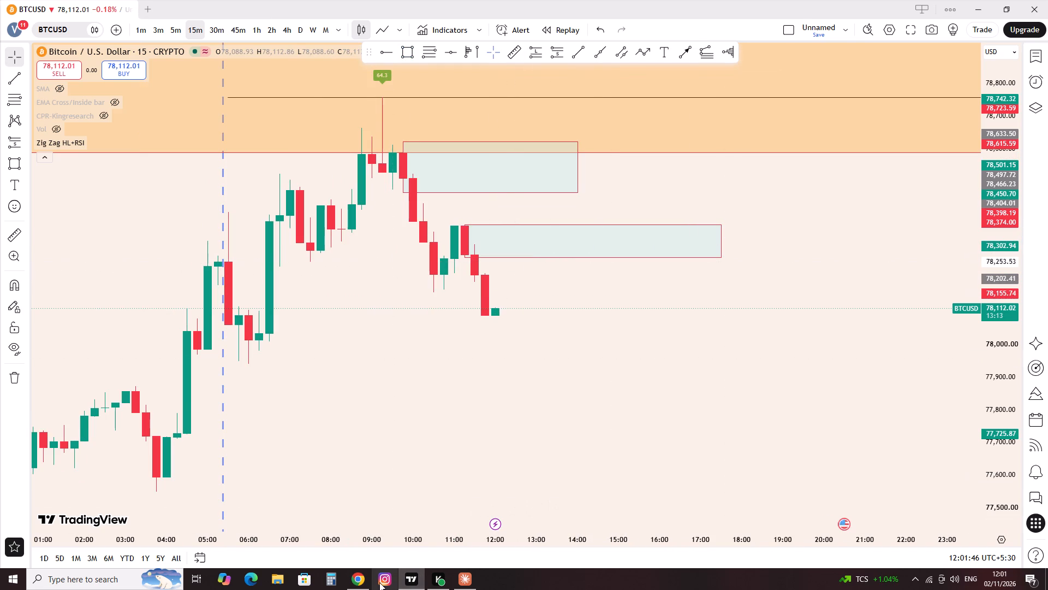
# Switch to Chrome, resume the BTC & GOLD live entry video and skip ahead to 1:40:21 and further on.
pyautogui.click(368, 578)
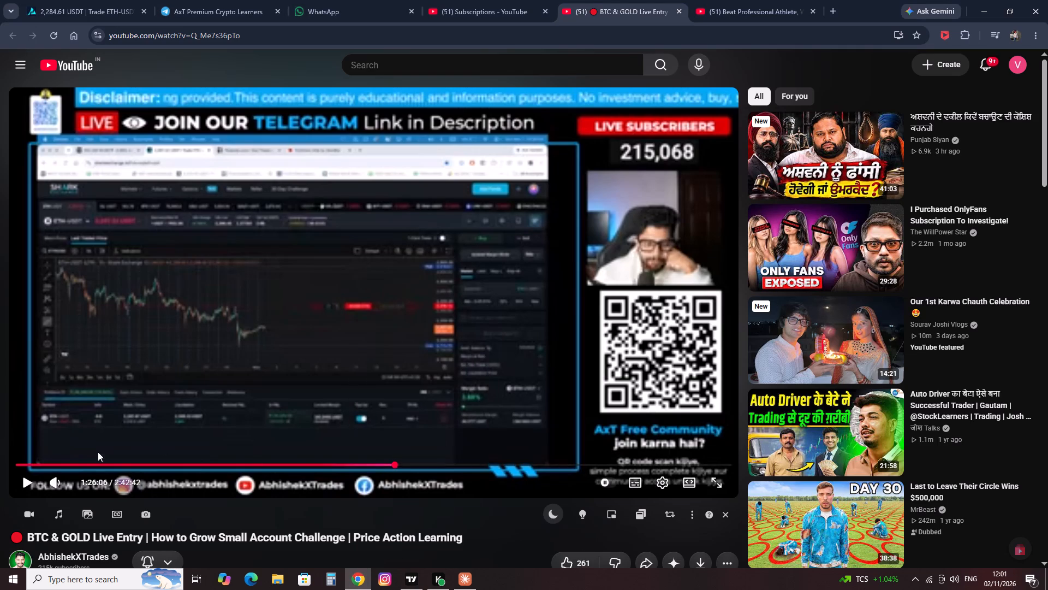
pyautogui.moveTo(19, 484); pyautogui.dragTo(25, 483)
pyautogui.click(457, 464)
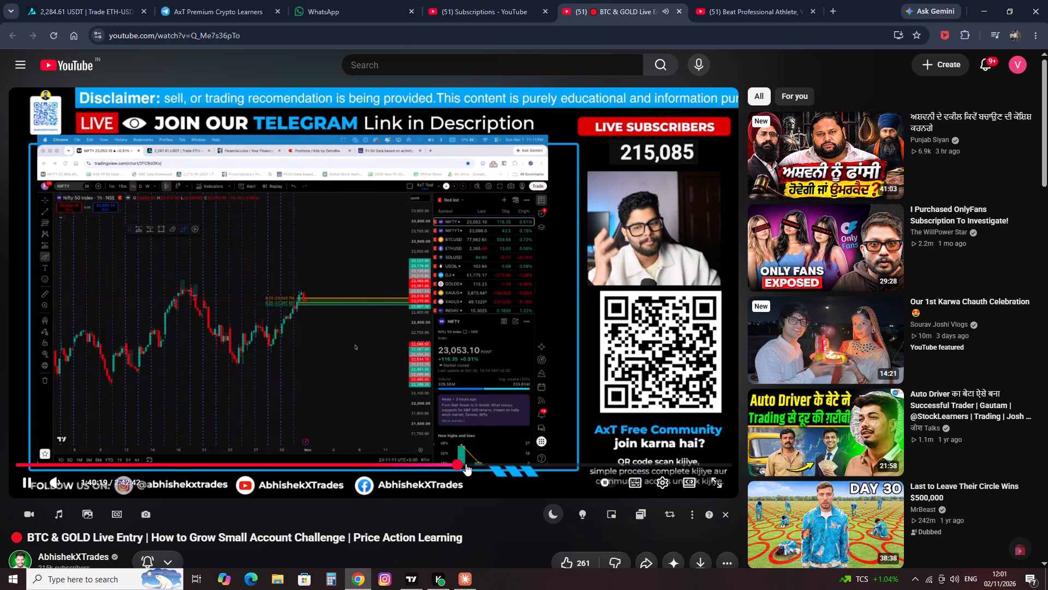
pyautogui.click(563, 461)
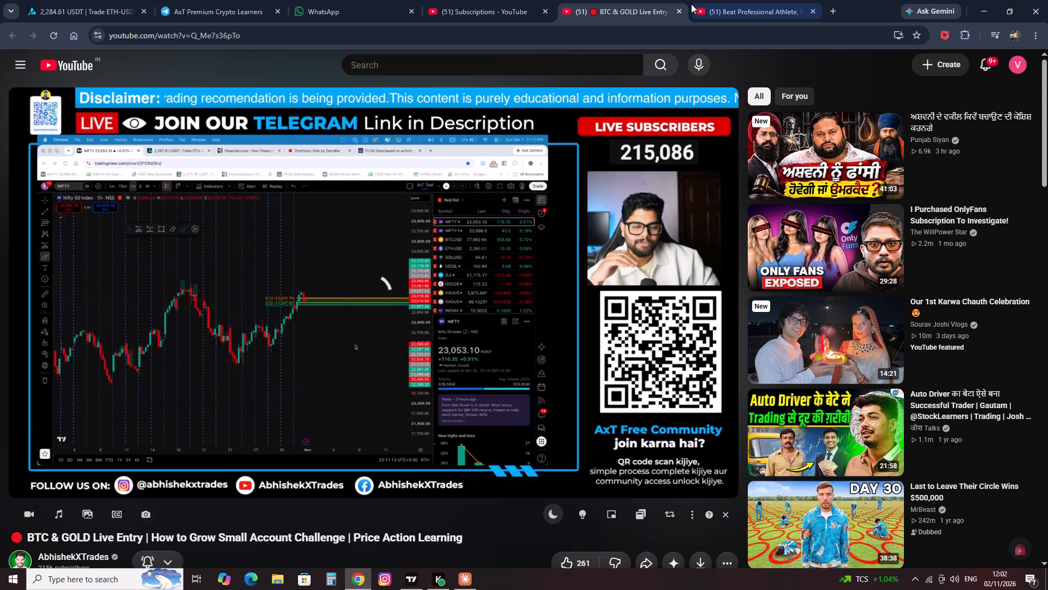
# Close the tabs with the BTC & GOLD live video and the MrBeast athlete video.
pyautogui.click(676, 14)
pyautogui.click(677, 10)
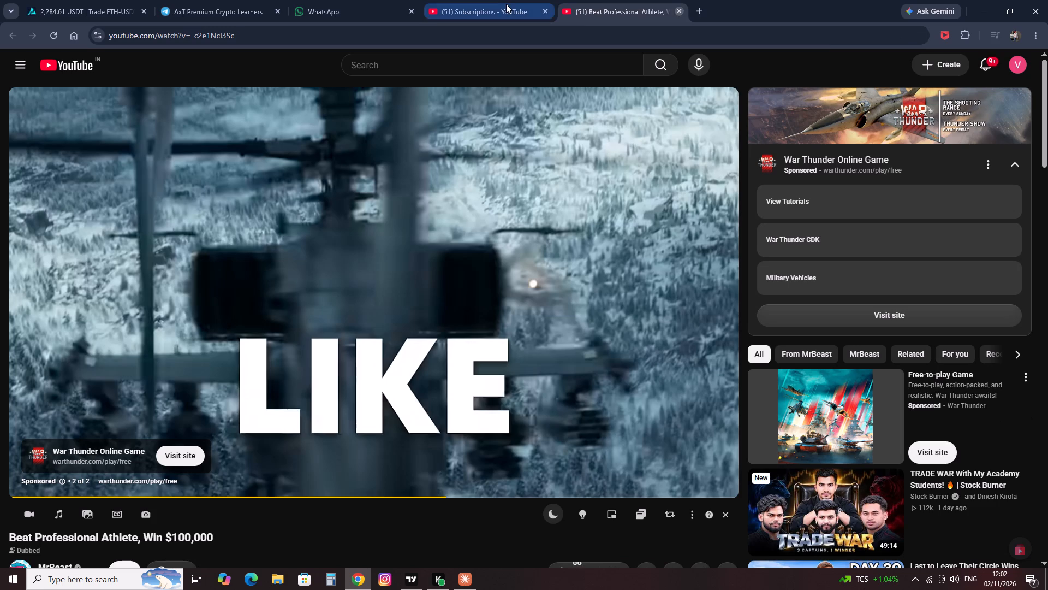
# From the YouTube subscriptions feed, open the "Weekly lvls" gold levels video in a new tab and go to it.
pyautogui.click(504, 4)
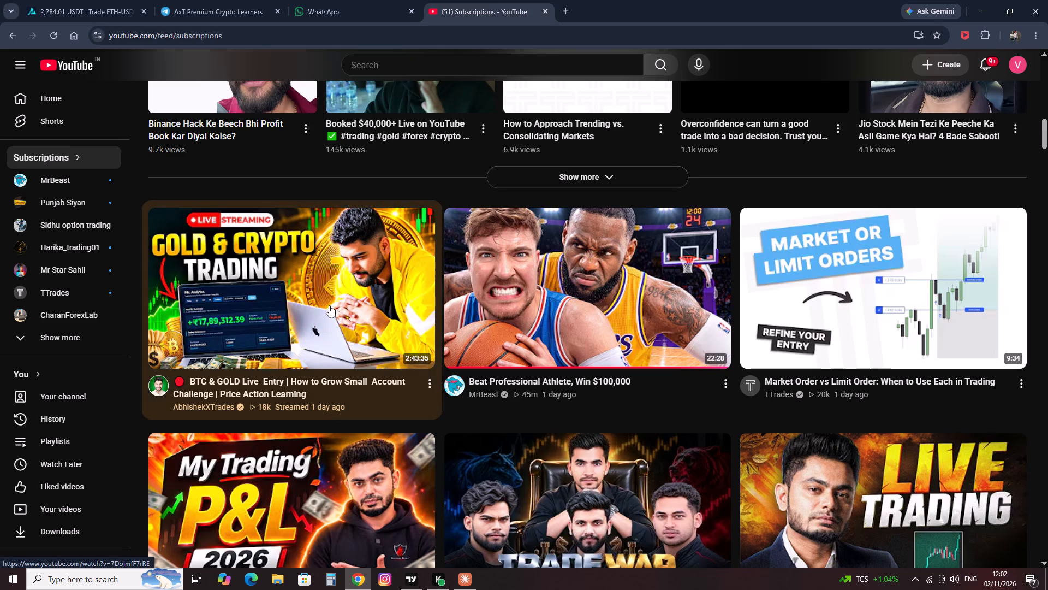
pyautogui.scroll(16, 329, 305)
pyautogui.scroll(7, 334, 302)
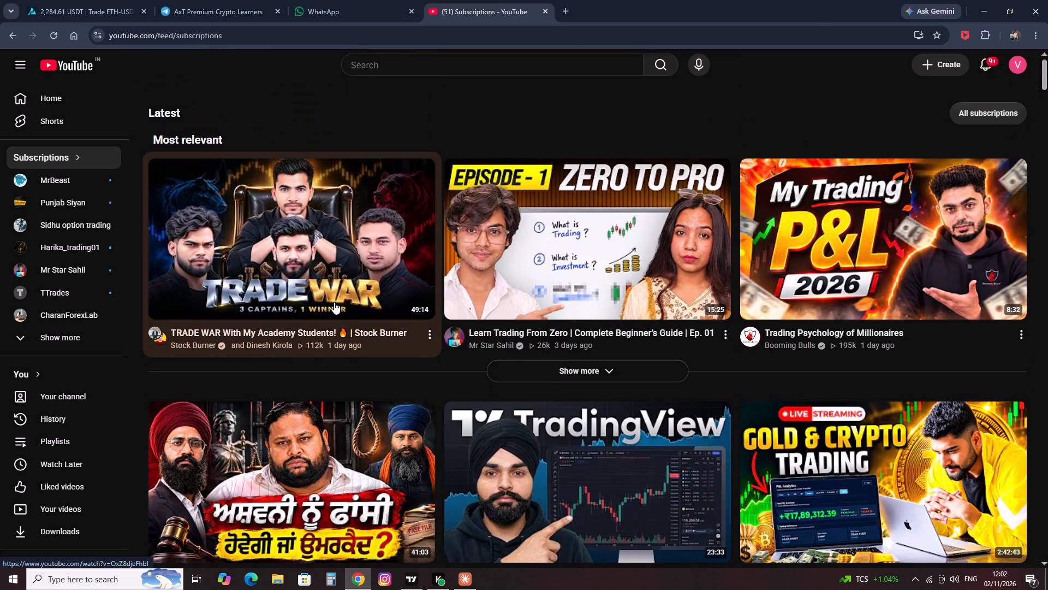
pyautogui.scroll(-7, 334, 302)
pyautogui.rightClick(318, 316)
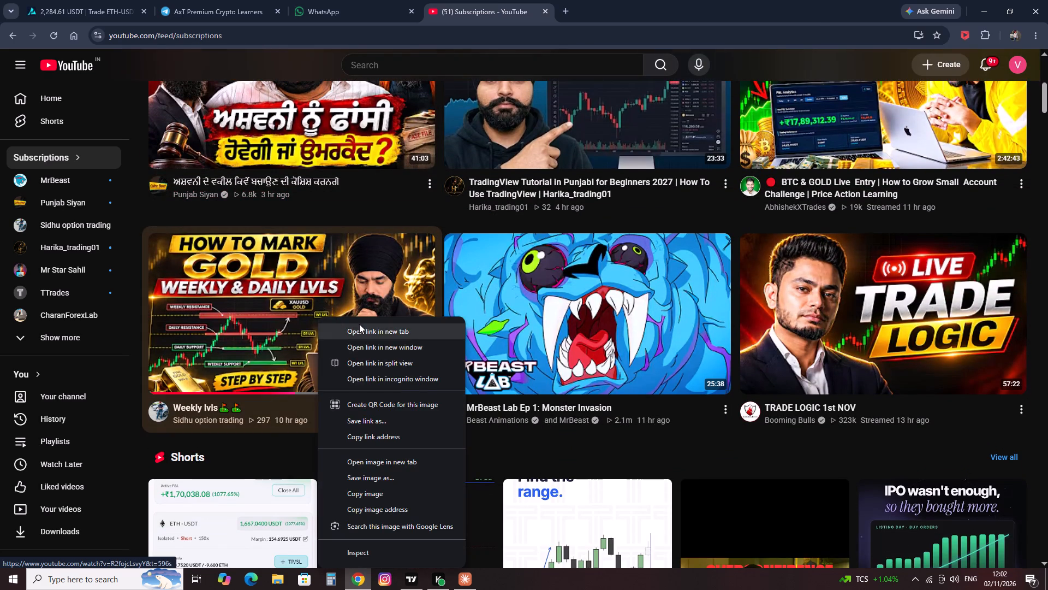
pyautogui.click(359, 324)
pyautogui.click(600, 7)
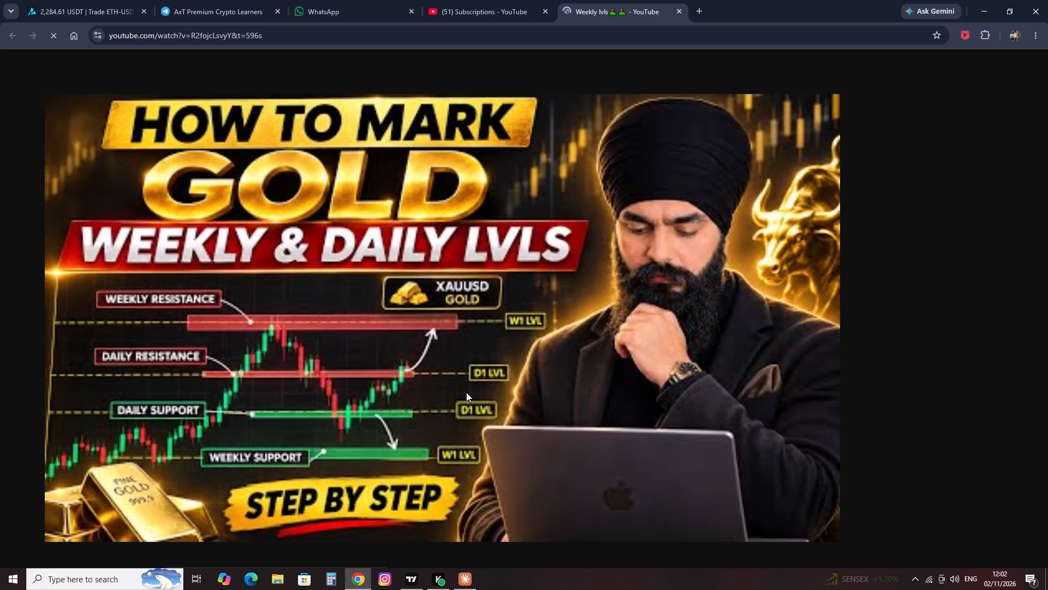
# Back in TradingView on the 1h BTCUSD chart, draw a horizontal ray from the 1 November 13:30 high at about 78,168.7.
pyautogui.click(403, 576)
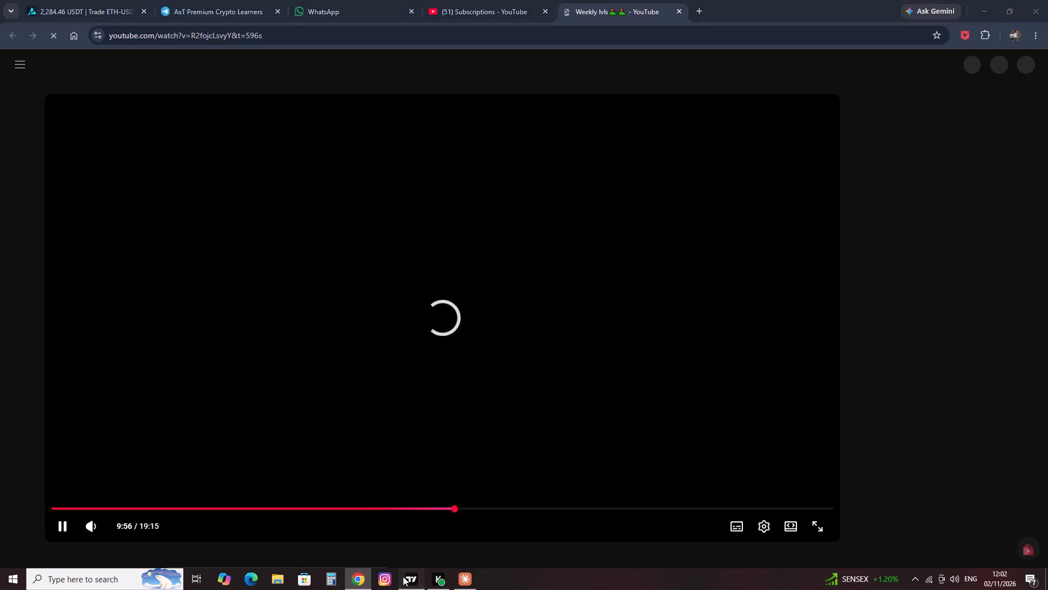
pyautogui.scroll(-4, 383, 237)
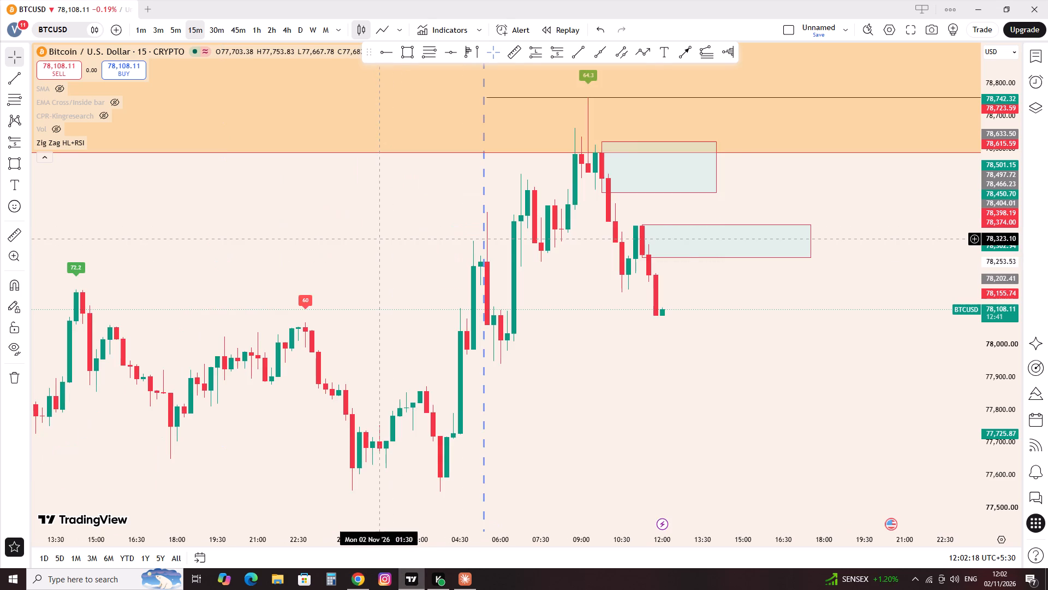
pyautogui.scroll(-4, 378, 239)
pyautogui.click(253, 27)
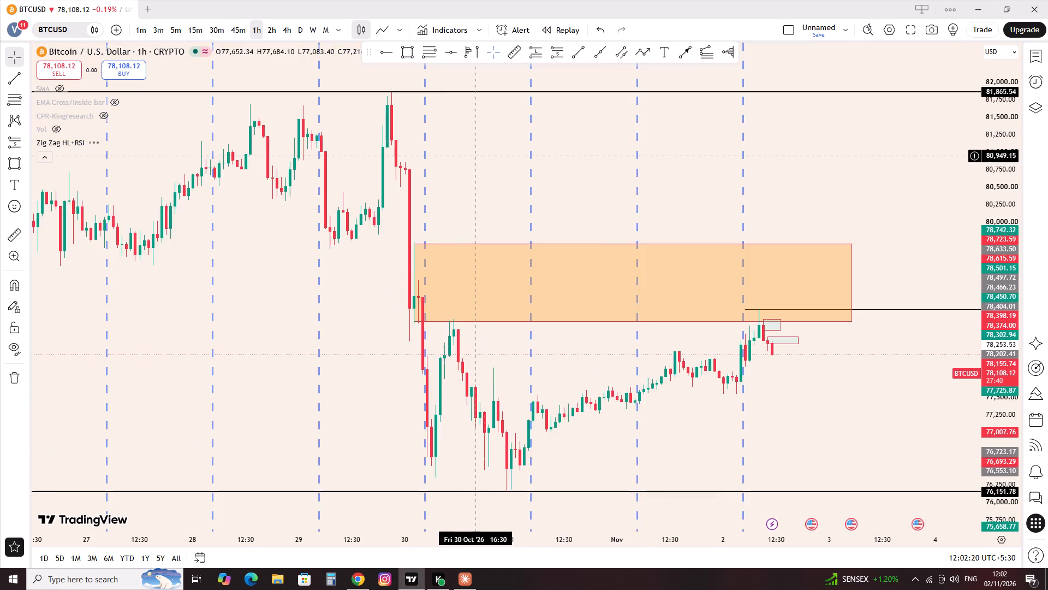
pyautogui.scroll(4, 485, 158)
pyautogui.scroll(-3, 194, 172)
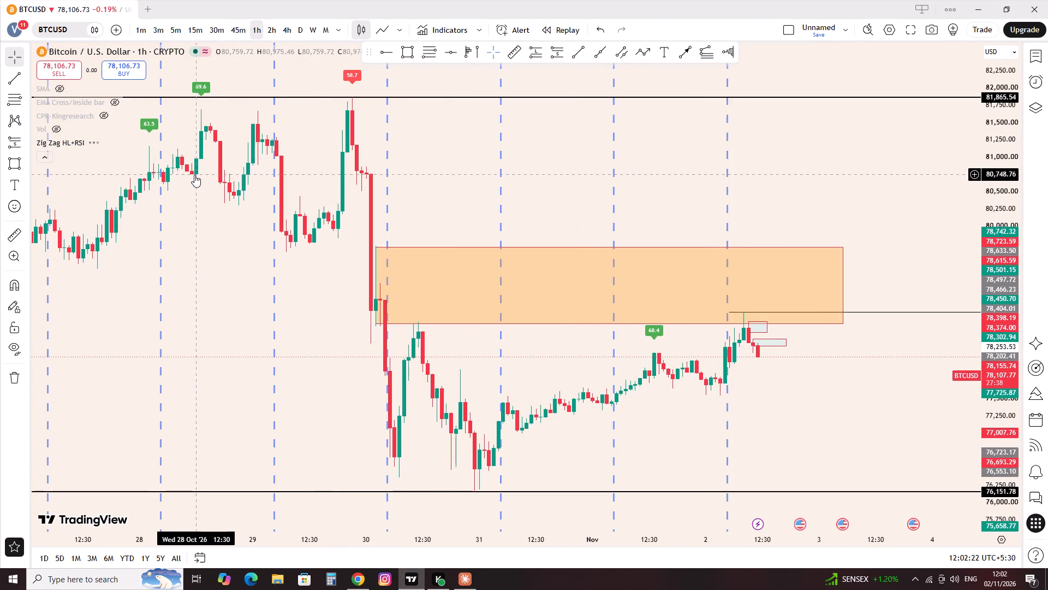
pyautogui.scroll(4, 428, 258)
pyautogui.scroll(6, 471, 304)
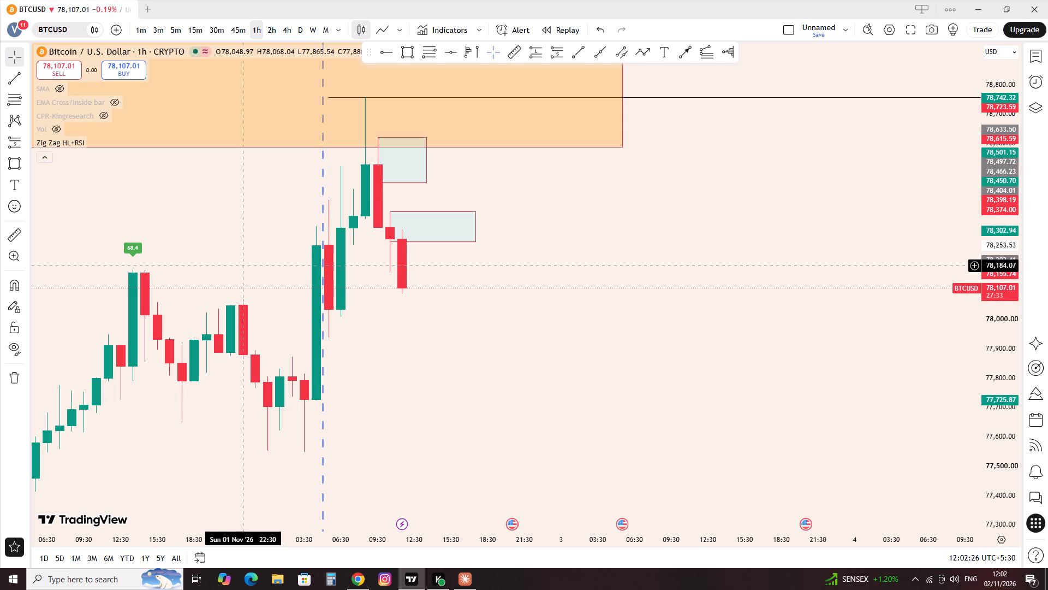
pyautogui.click(394, 56)
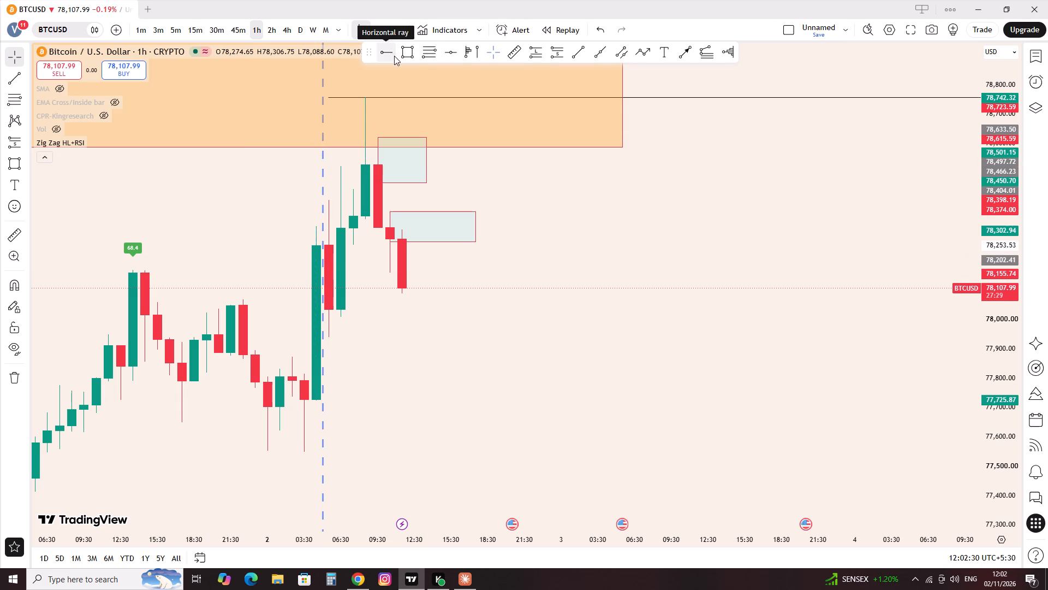
pyautogui.click(134, 270)
pyautogui.click(211, 240)
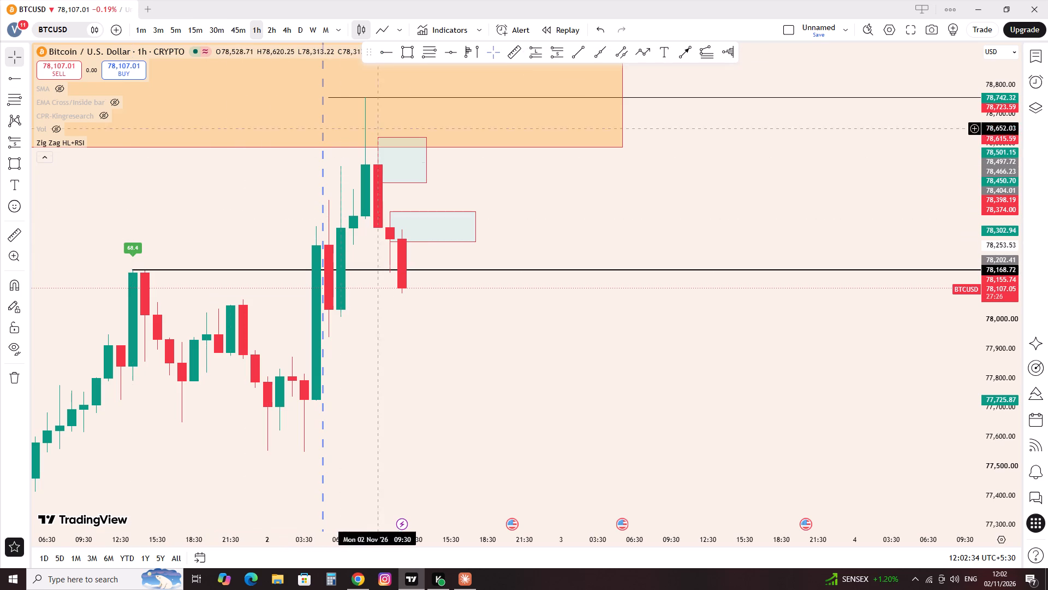
# On the 15m timeframe, draw a horizontal ray from the 1 November 22:30 swing high at about 78,066.2.
pyautogui.click(380, 50)
pyautogui.click(190, 30)
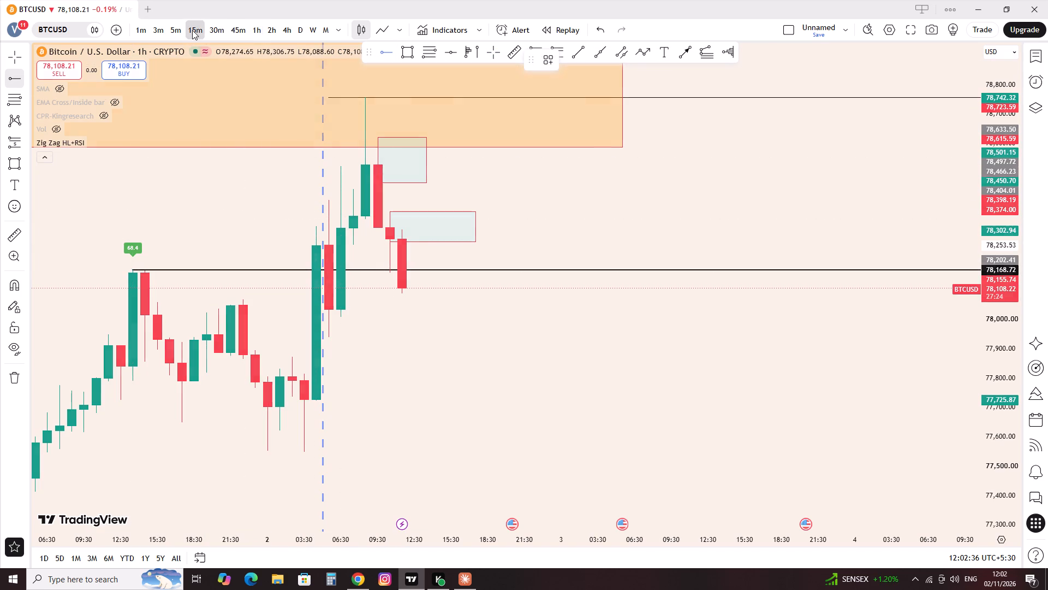
pyautogui.scroll(-7, 300, 137)
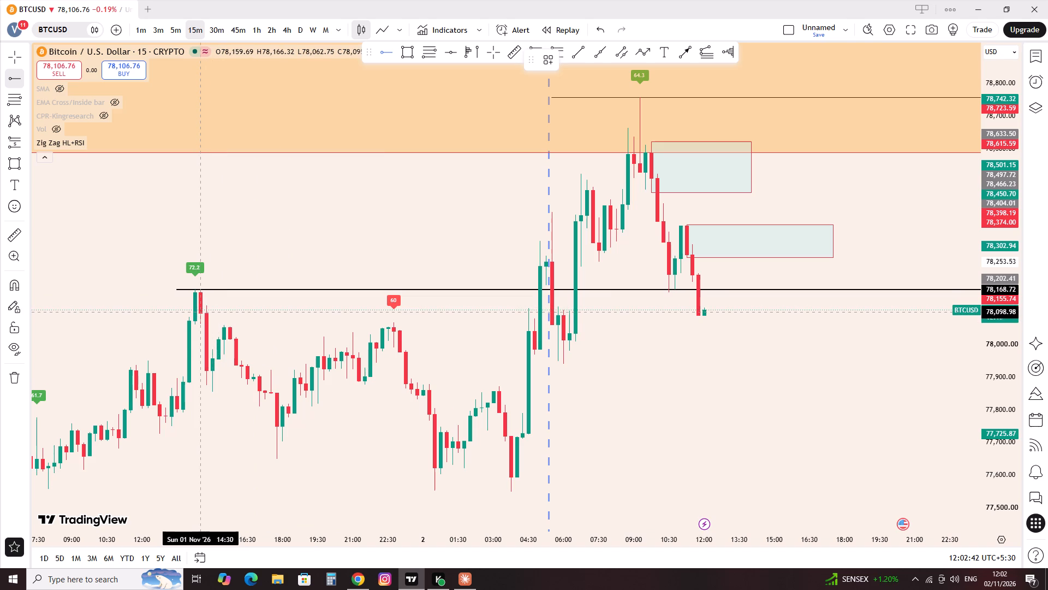
pyautogui.click(391, 323)
pyautogui.click(452, 315)
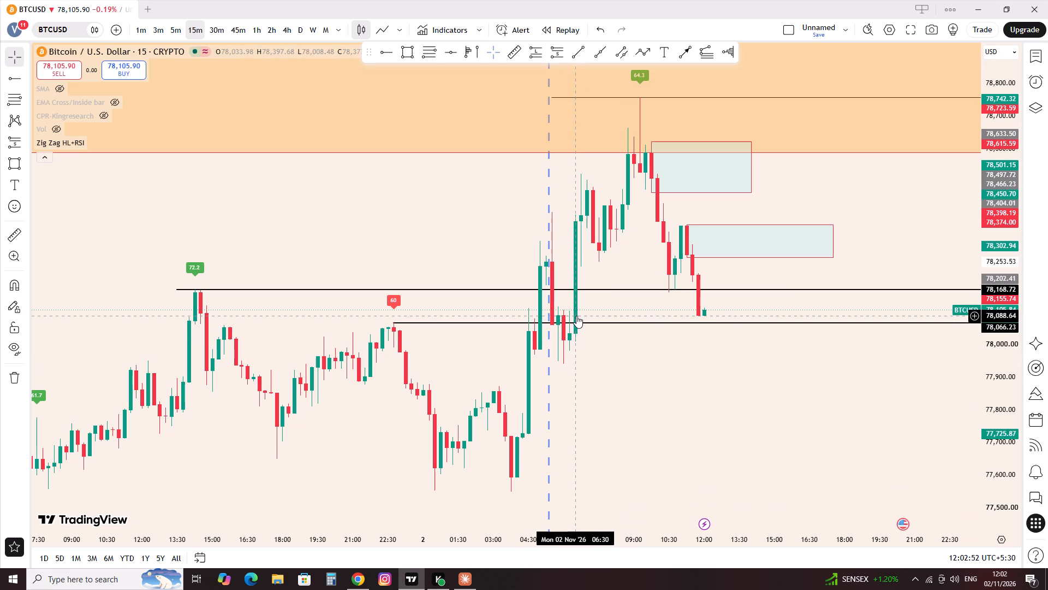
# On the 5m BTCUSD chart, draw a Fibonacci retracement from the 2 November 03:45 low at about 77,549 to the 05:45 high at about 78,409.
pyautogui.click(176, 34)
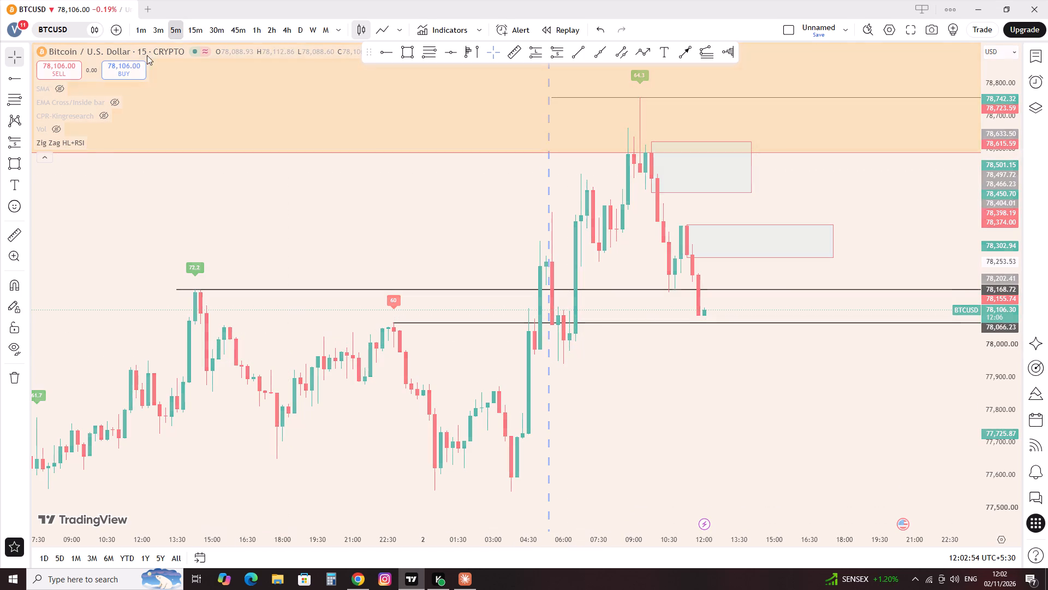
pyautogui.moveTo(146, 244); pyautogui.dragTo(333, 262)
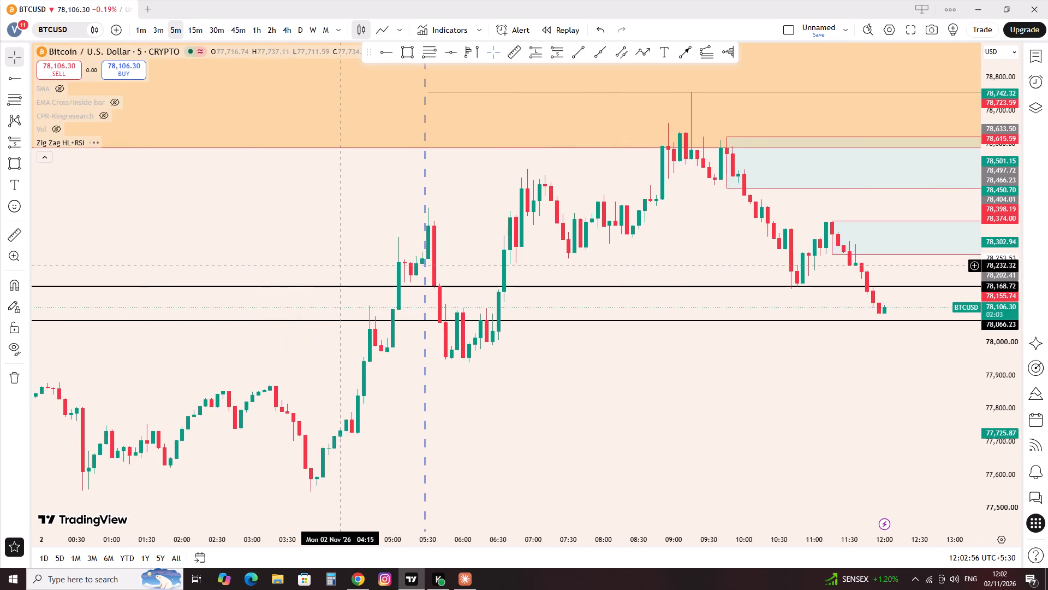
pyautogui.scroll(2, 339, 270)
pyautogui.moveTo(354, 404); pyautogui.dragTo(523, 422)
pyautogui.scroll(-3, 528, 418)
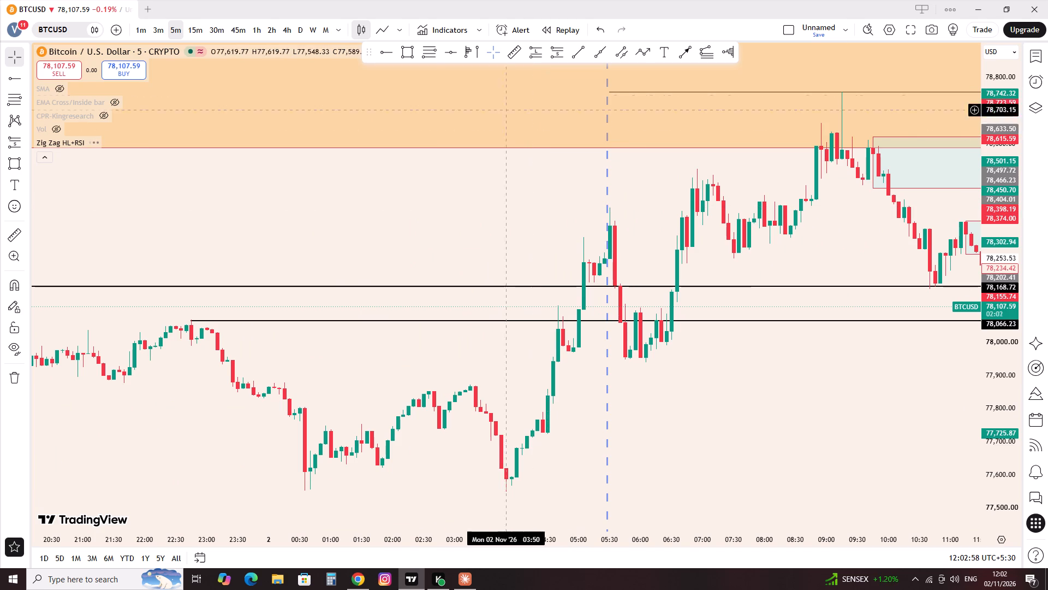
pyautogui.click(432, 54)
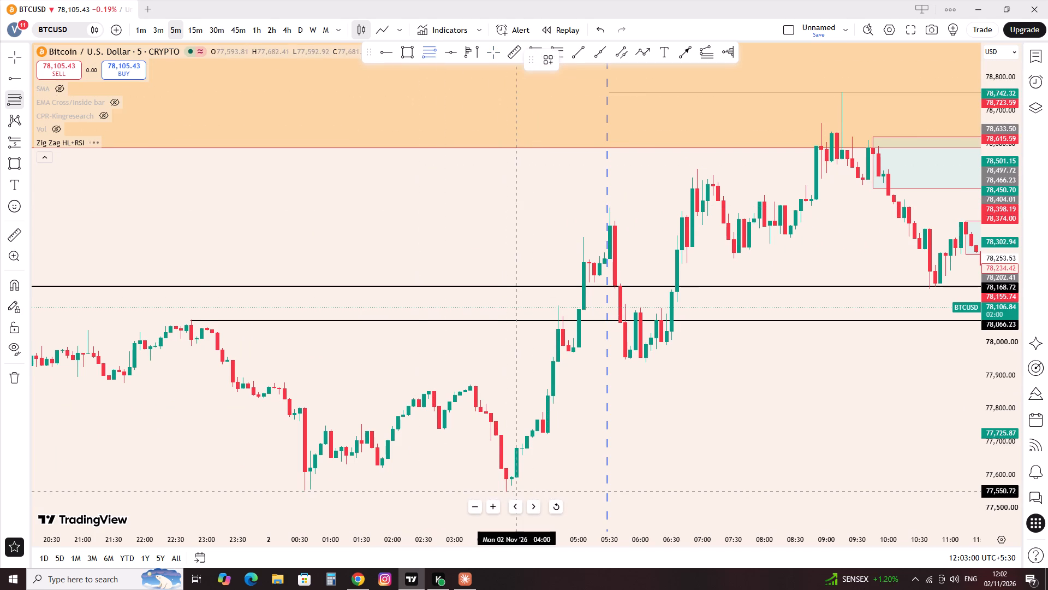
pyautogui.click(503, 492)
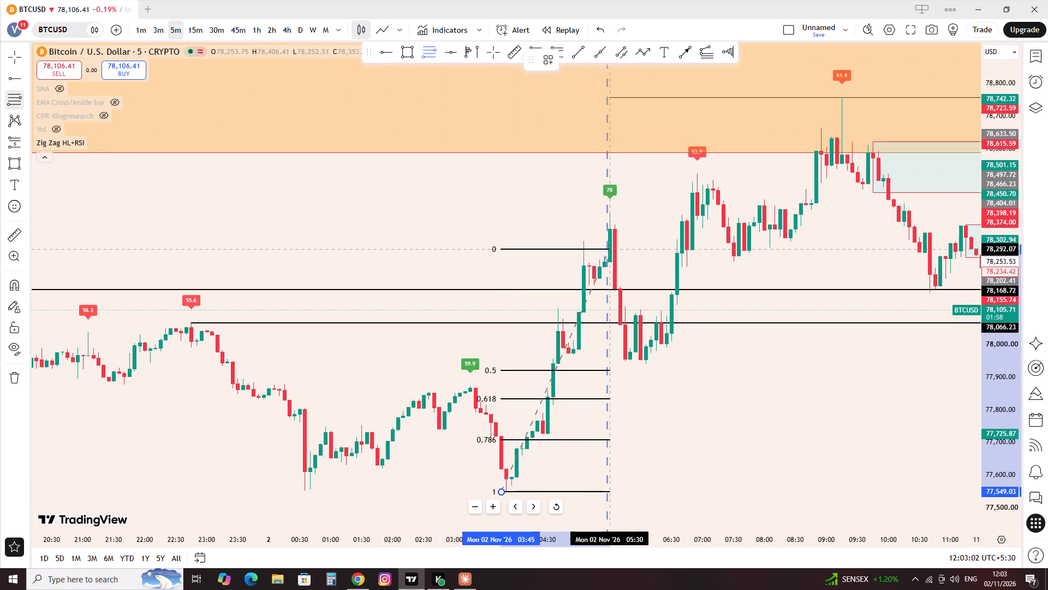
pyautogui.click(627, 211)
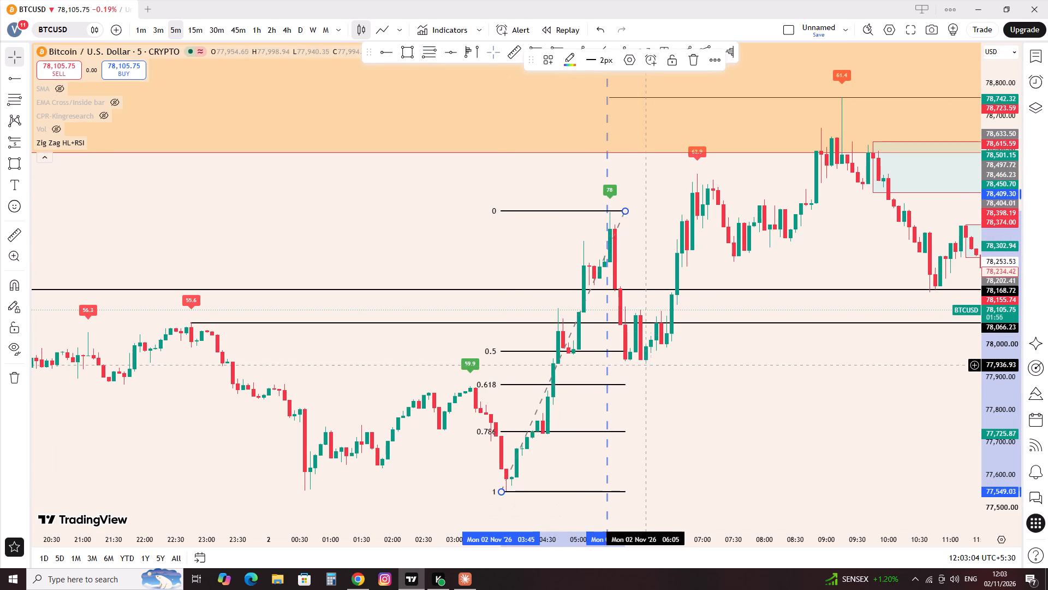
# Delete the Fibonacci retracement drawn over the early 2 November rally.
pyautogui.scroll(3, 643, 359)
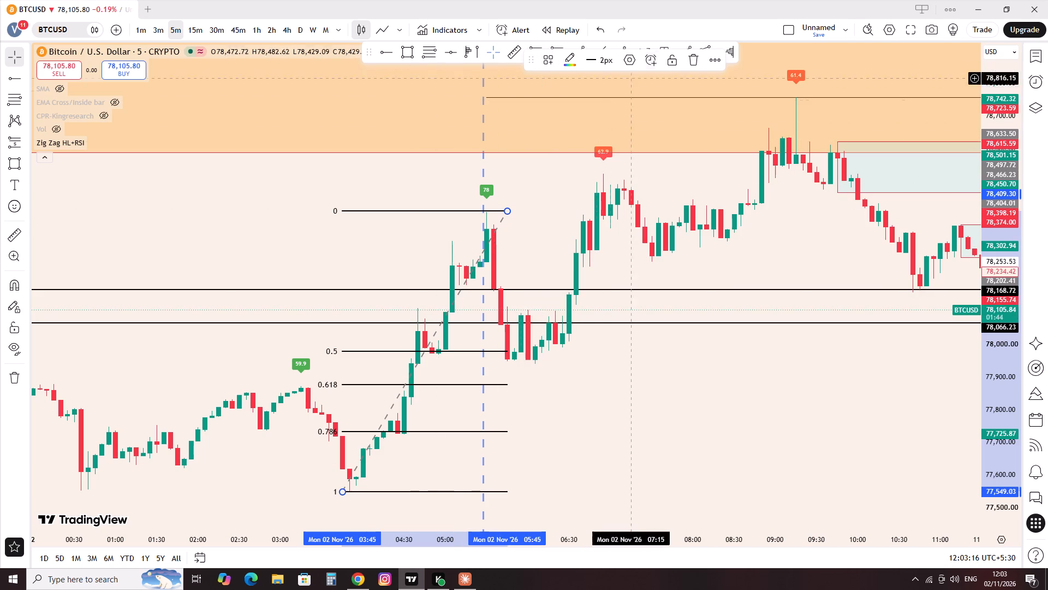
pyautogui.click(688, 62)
# Examine BTCUSD price against the marked zones and levels on the 5m, 30m, daily and 4h timeframes, returning to 15m.
pyautogui.scroll(-6, 599, 164)
pyautogui.scroll(-6, 573, 209)
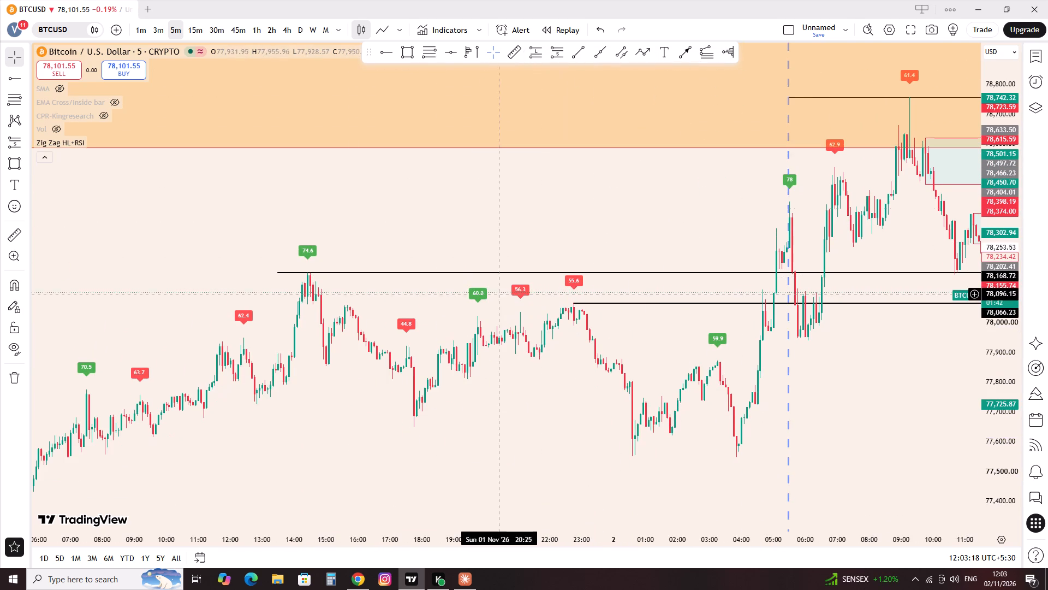
pyautogui.moveTo(602, 219); pyautogui.dragTo(194, 234)
pyautogui.scroll(1, 288, 228)
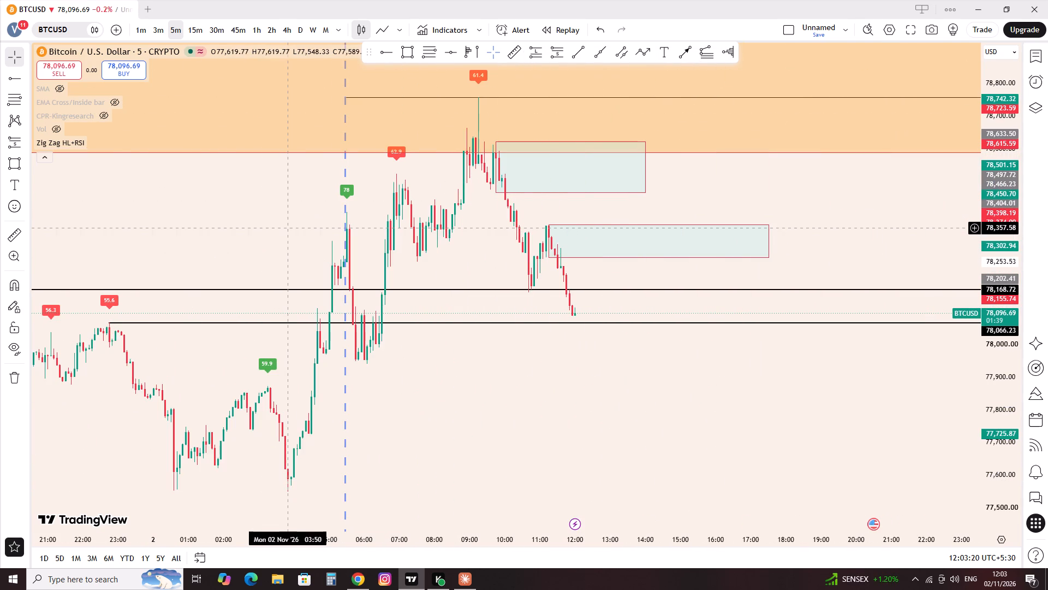
pyautogui.scroll(-3, 447, 301)
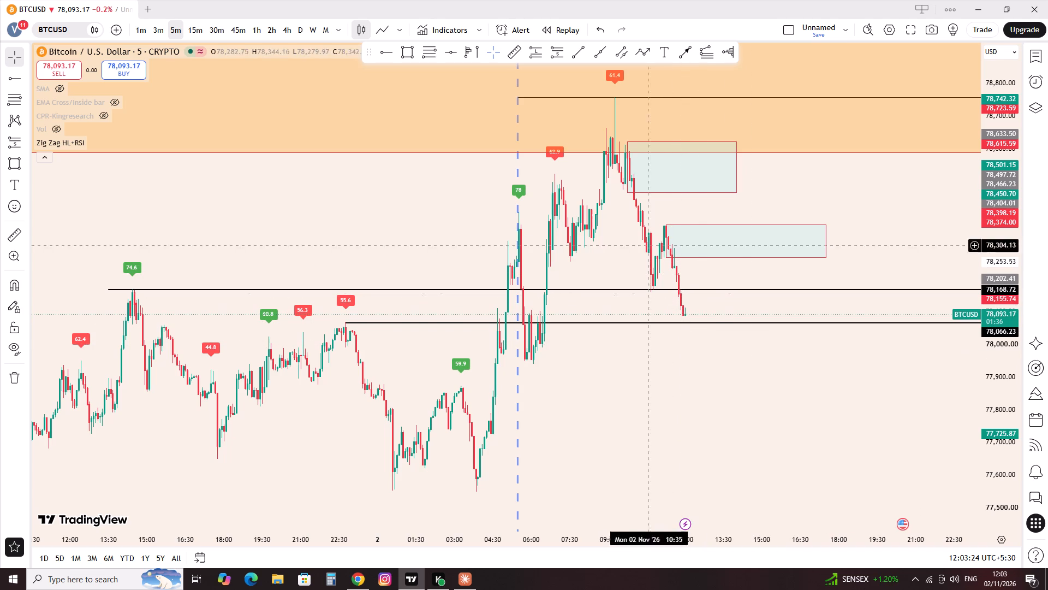
pyautogui.click(208, 29)
pyautogui.click(198, 28)
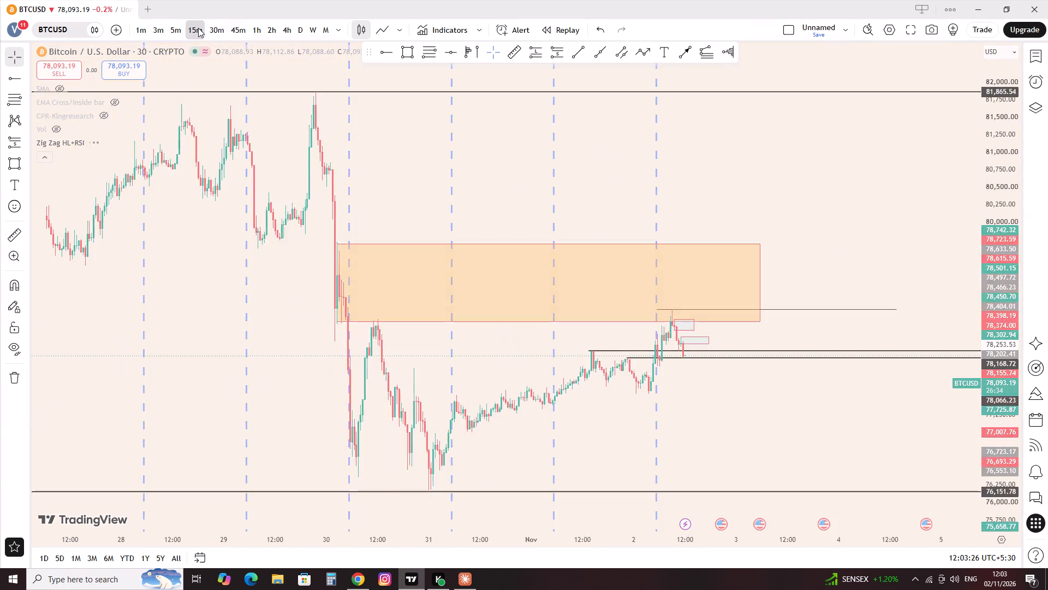
pyautogui.click(299, 32)
pyautogui.scroll(3, 493, 211)
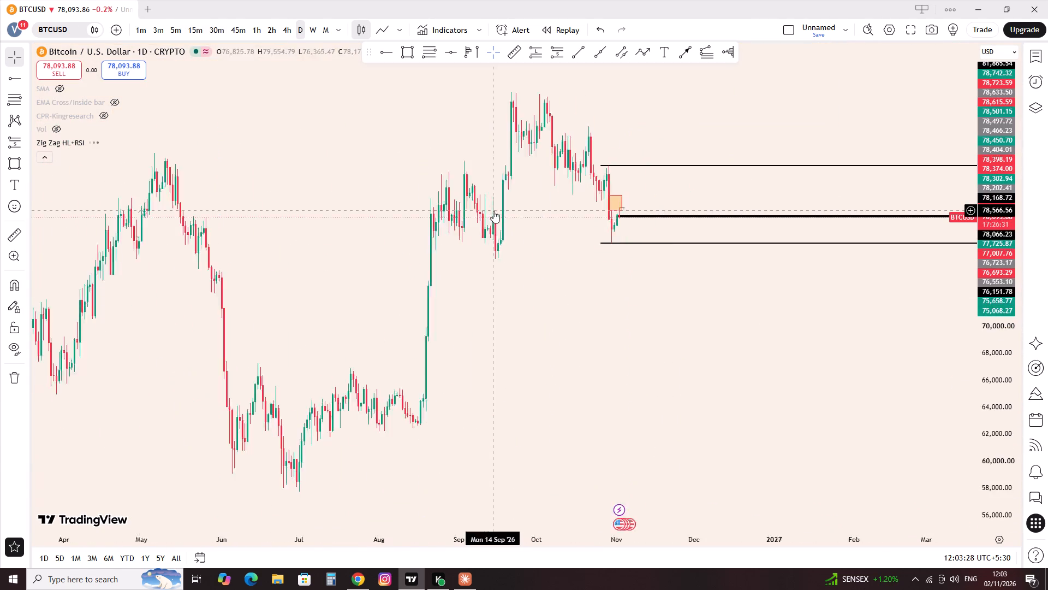
pyautogui.scroll(3, 493, 211)
pyautogui.scroll(2, 487, 355)
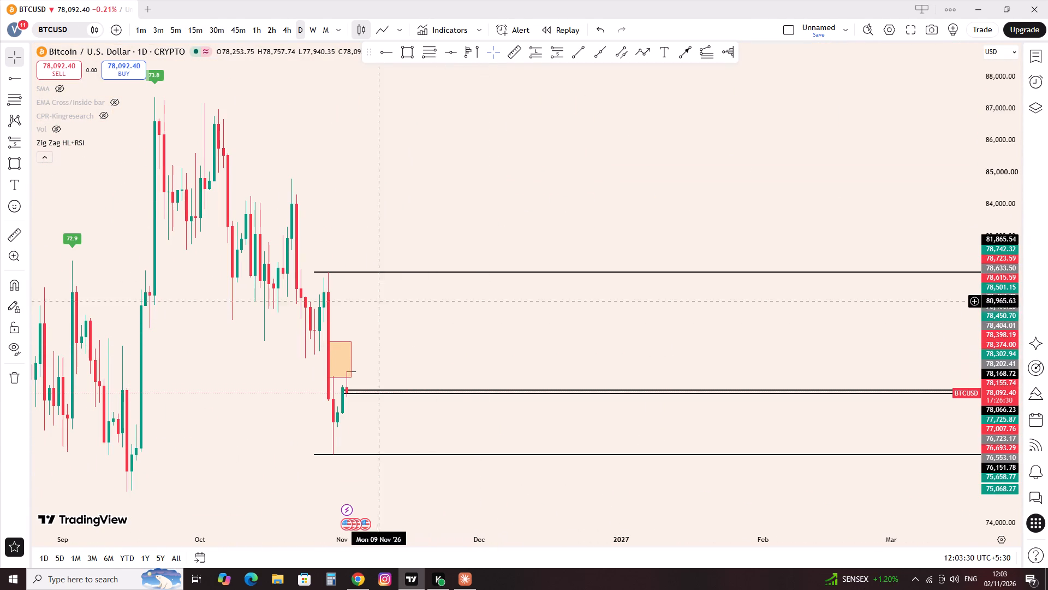
pyautogui.click(283, 32)
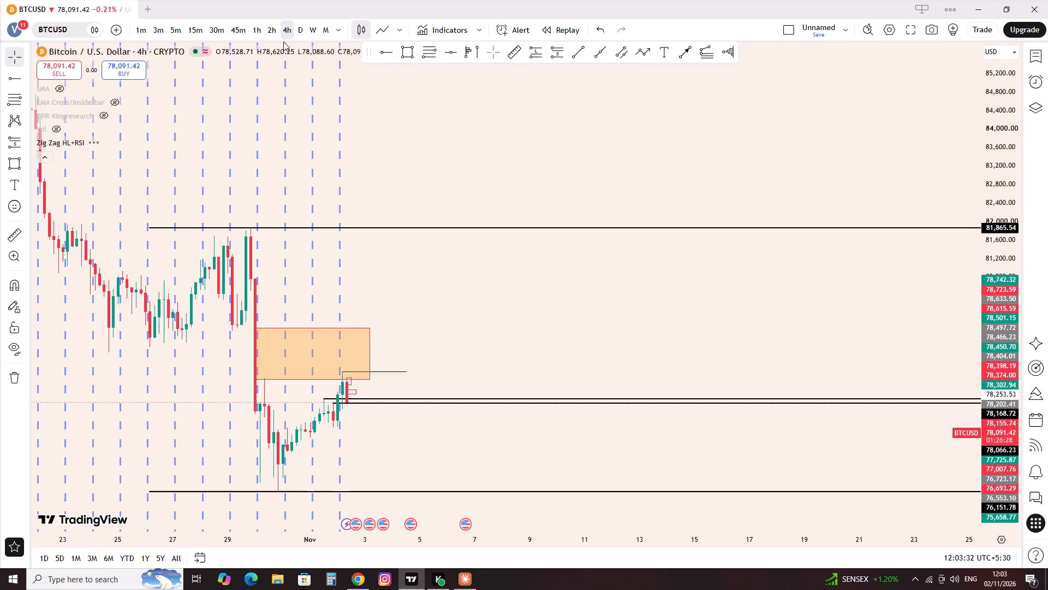
pyautogui.scroll(5, 469, 356)
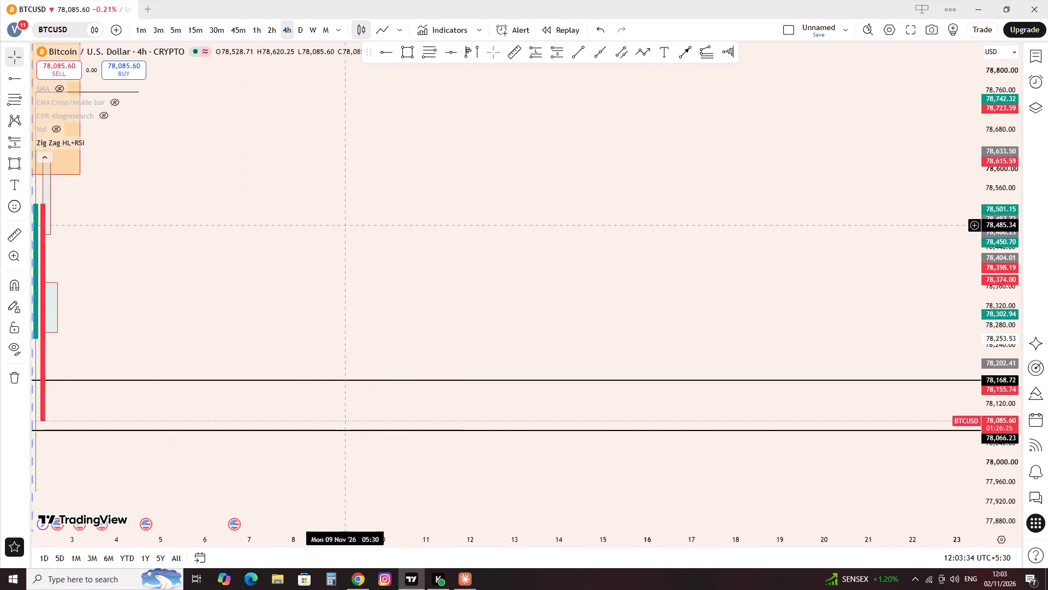
pyautogui.moveTo(254, 249); pyautogui.dragTo(384, 268)
pyautogui.moveTo(322, 293); pyautogui.dragTo(573, 342)
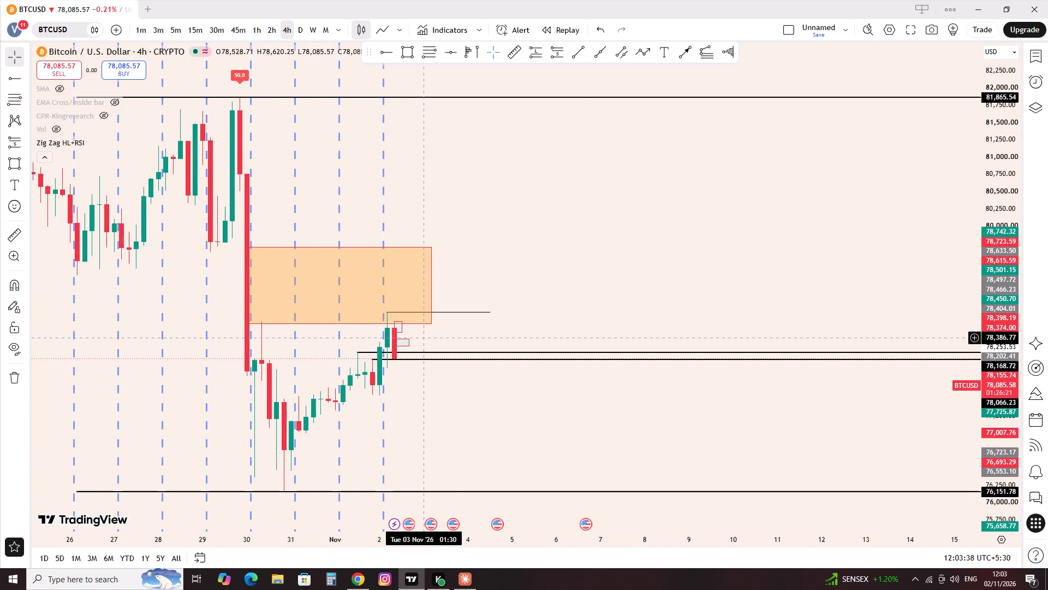
pyautogui.click(193, 33)
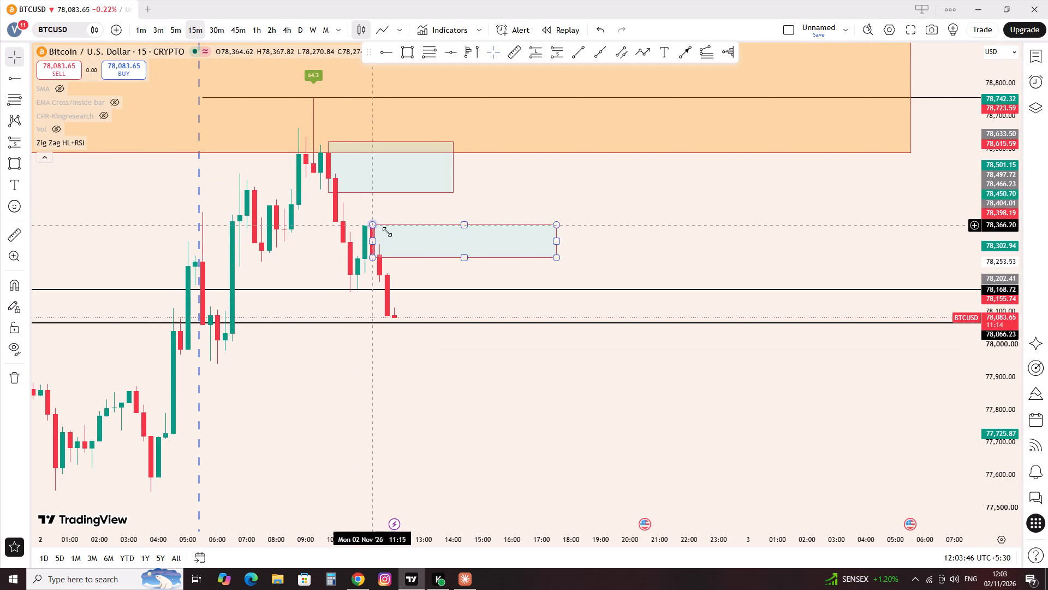
# Switch to Chrome with the "Weekly lvls" YouTube video and skip the advert.
pyautogui.click(362, 576)
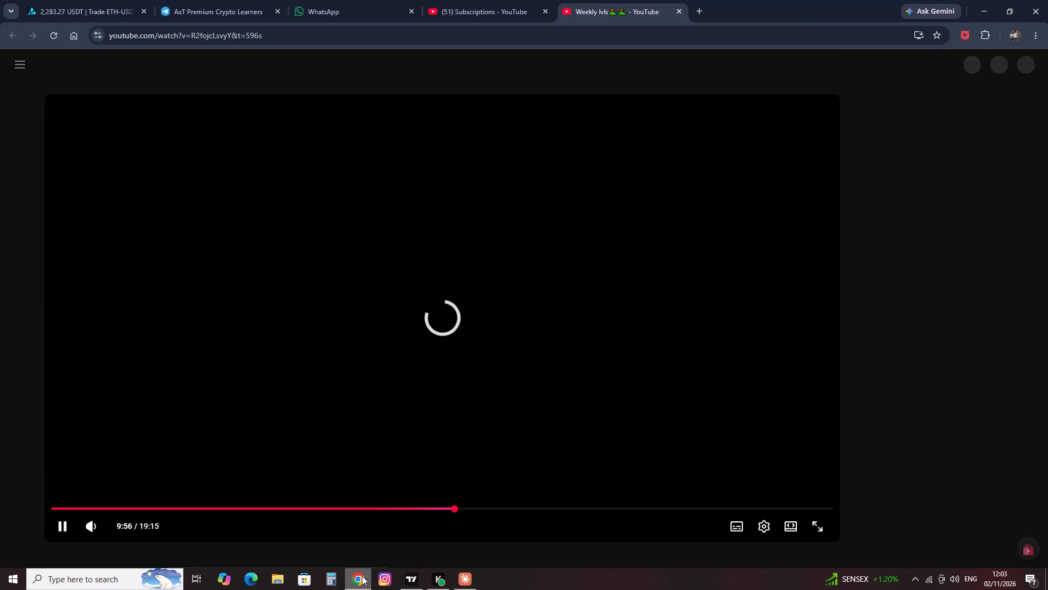
pyautogui.click(710, 450)
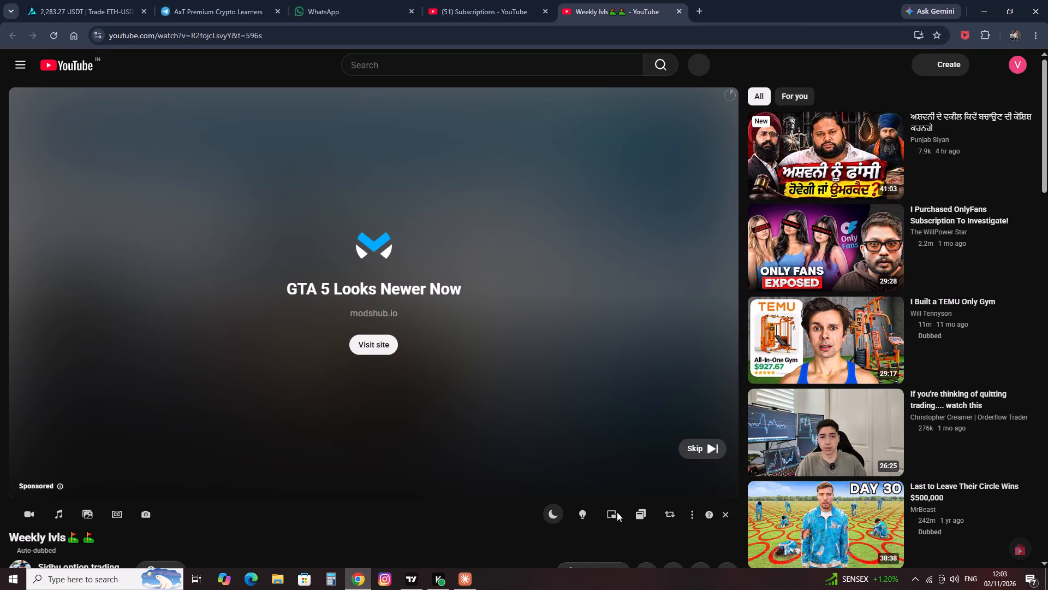